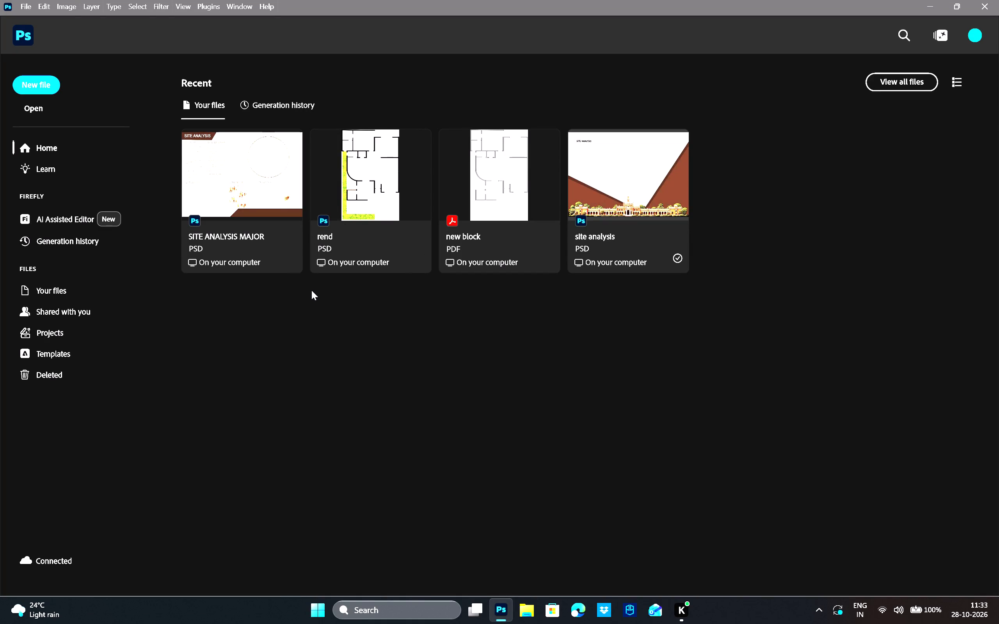
Start opening an existing file from the computer.
{"action": "left_click", "coordinate": [29, 106]}
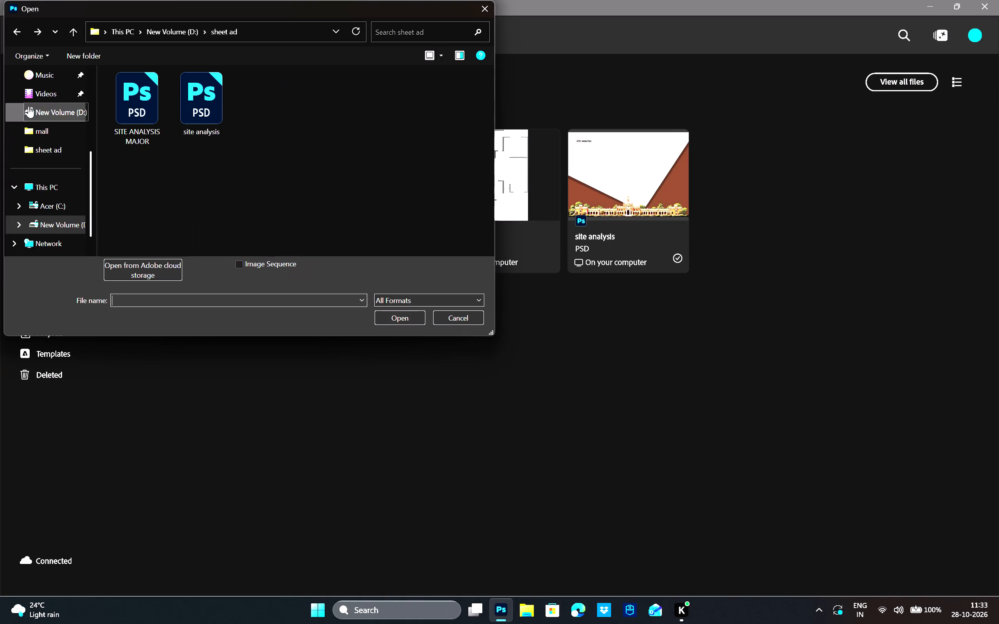
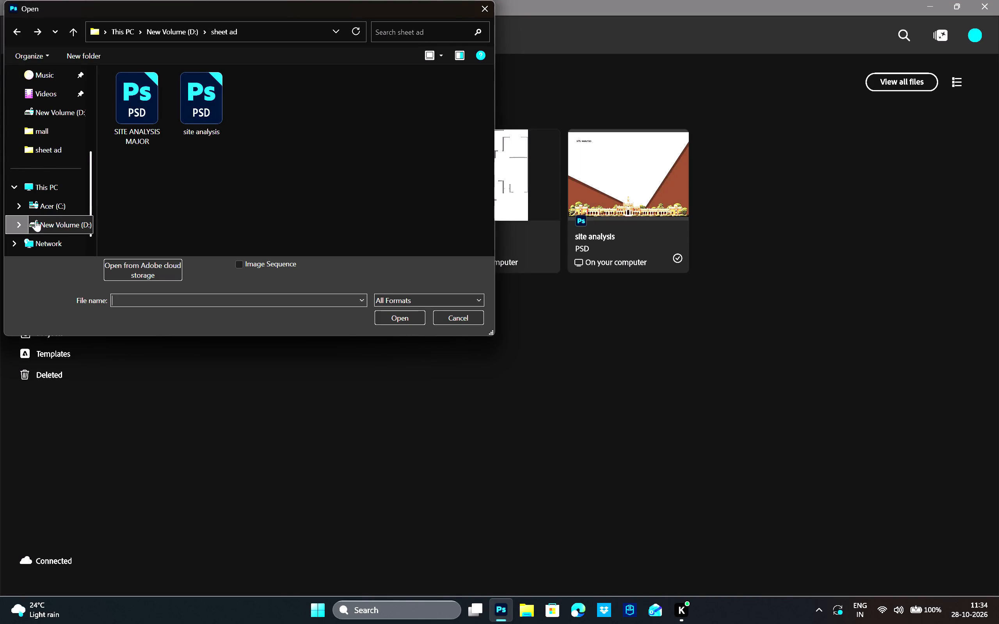
Open the NEW BLOCK OFPHOTOSHOP PDF from the psd folder on drive D, importing its page with the offered settings.
{"action": "left_click", "coordinate": [21, 223]}
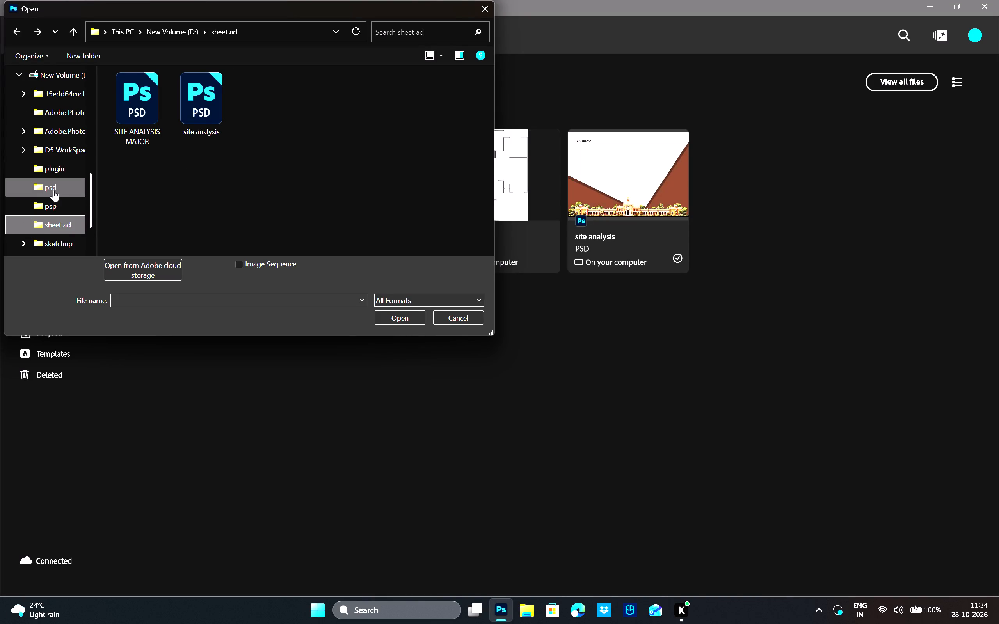
{"action": "left_click", "coordinate": [53, 190]}
{"action": "left_click", "coordinate": [132, 89]}
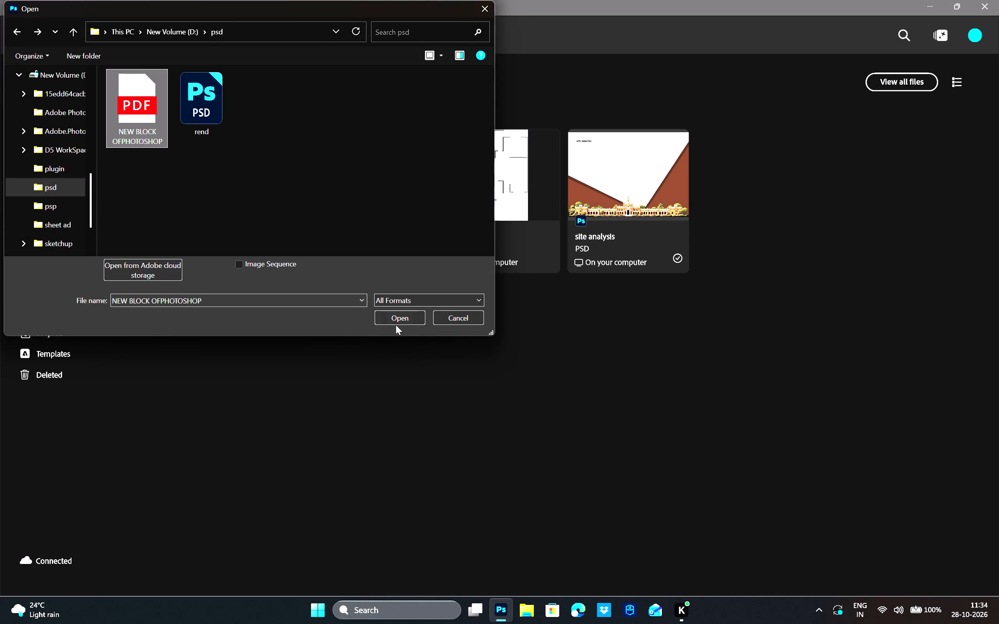
{"action": "left_click", "coordinate": [396, 319]}
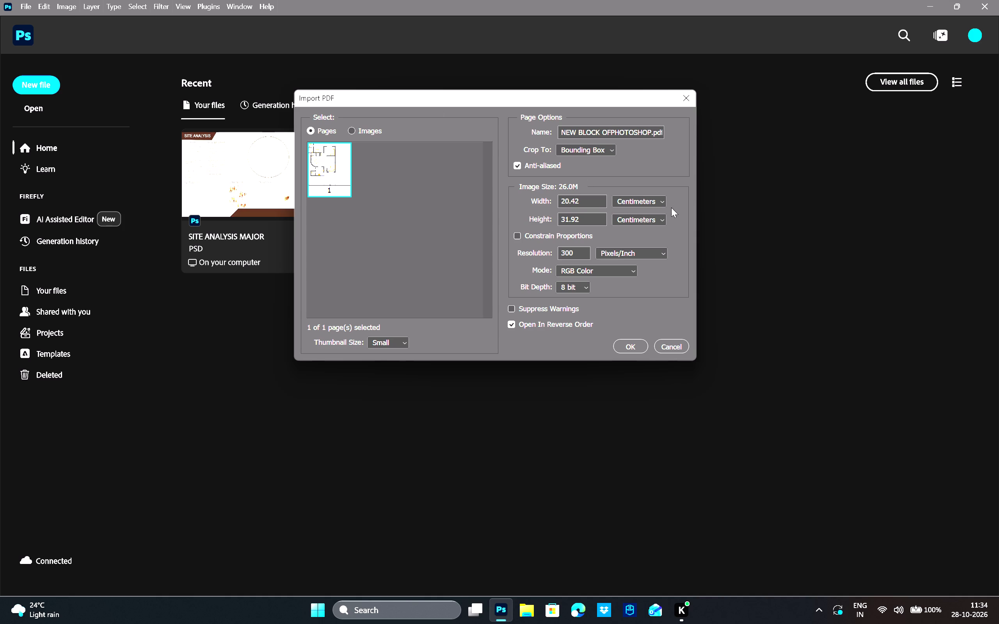
{"action": "left_click", "coordinate": [631, 348]}
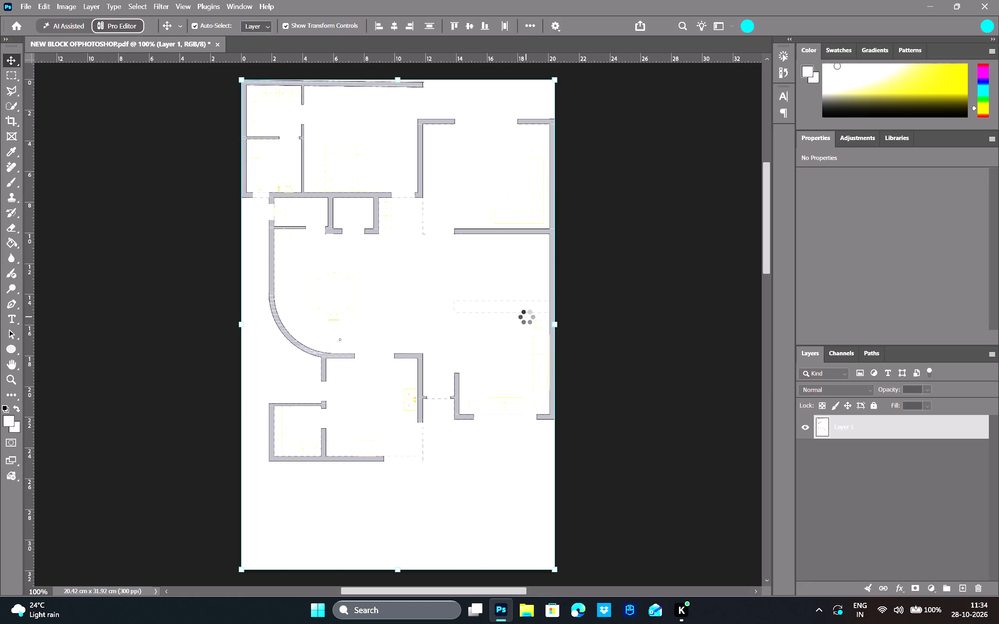
Select all the grey wall segments of the floor plan with the Magic Wand tool, adding each to one combined selection.
{"action": "scroll", "coordinate": [371, 237], "scroll_direction": "down", "scroll_amount": 2}
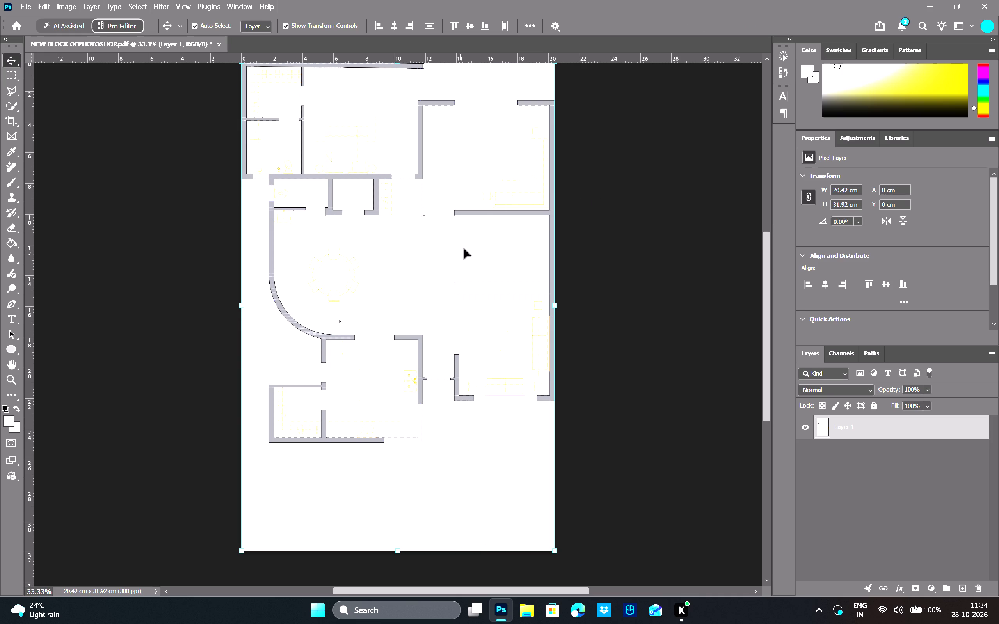
{"action": "scroll", "coordinate": [464, 248], "scroll_direction": "up", "scroll_amount": 2}
{"action": "scroll", "coordinate": [464, 248], "scroll_direction": "down", "scroll_amount": 1}
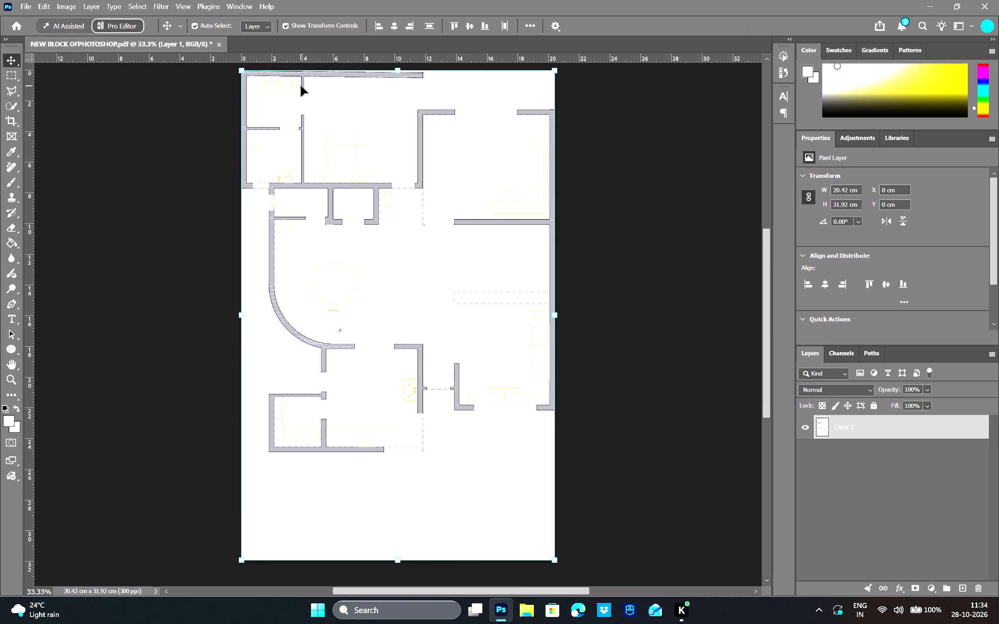
{"action": "key", "text": "w"}
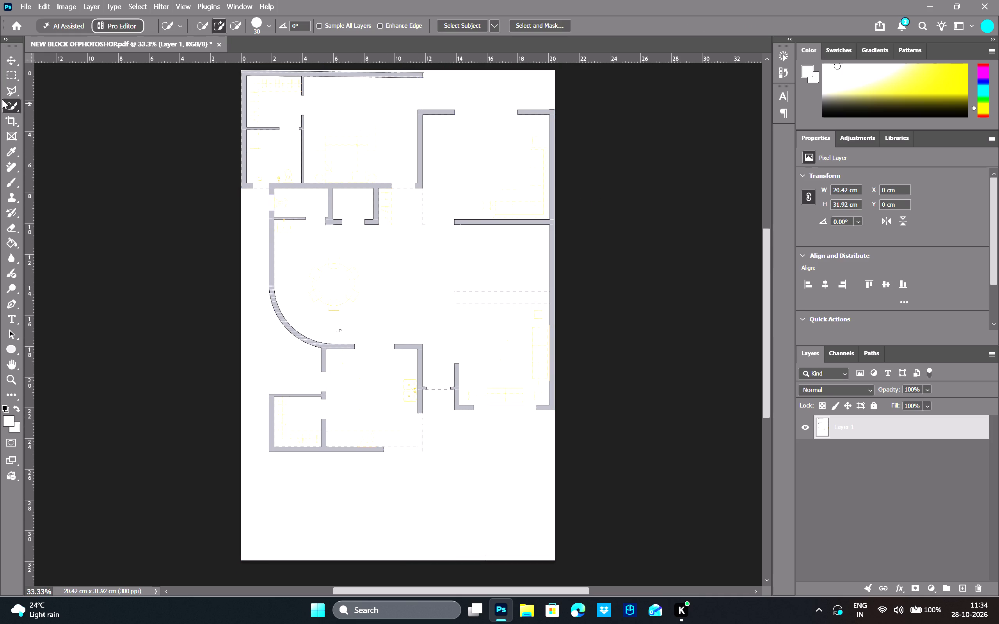
{"action": "right_click", "coordinate": [10, 107]}
{"action": "left_click", "coordinate": [55, 126]}
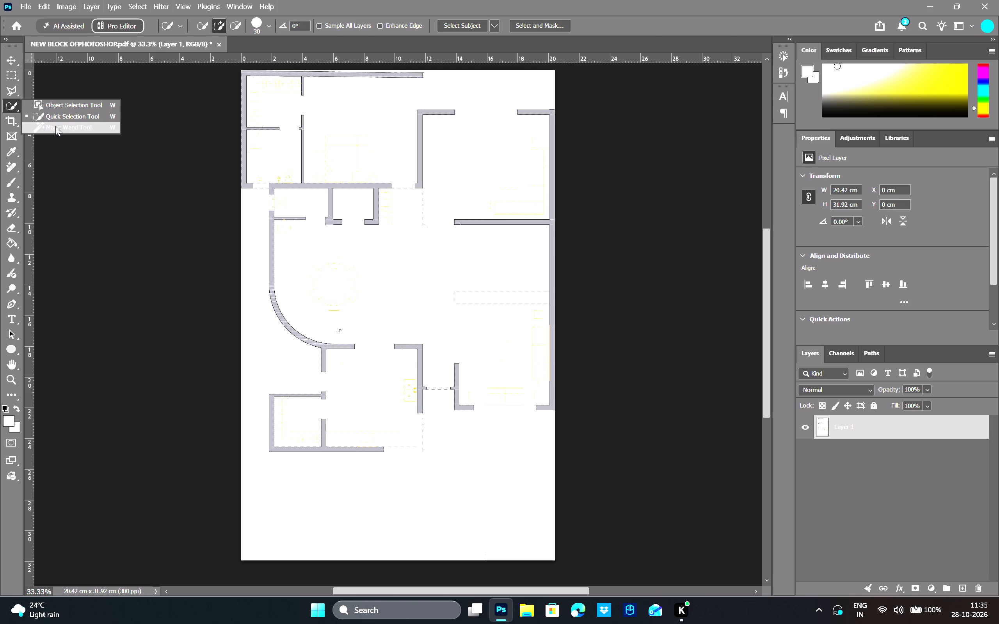
{"action": "left_click", "coordinate": [336, 75]}
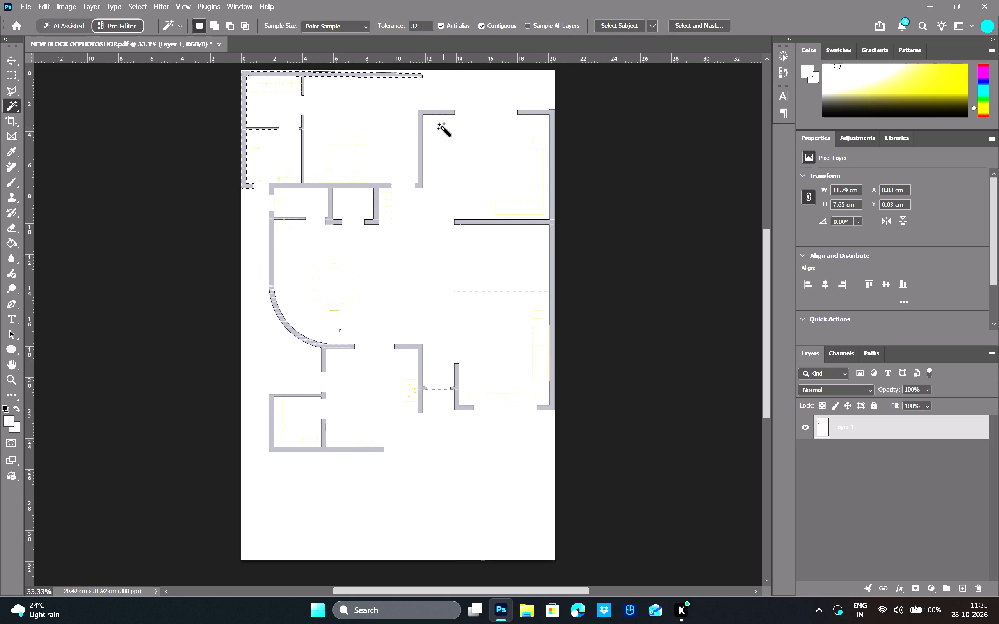
{"action": "left_click", "coordinate": [426, 113], "text": "shift"}
{"action": "left_click", "coordinate": [525, 112], "text": "shift"}
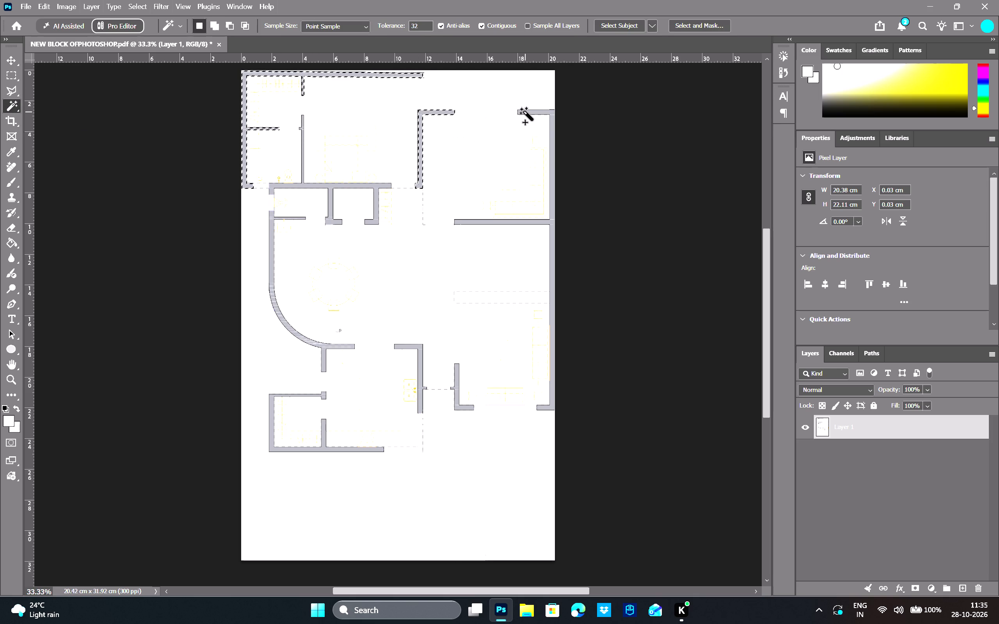
{"action": "left_click", "coordinate": [285, 321], "text": "shift"}
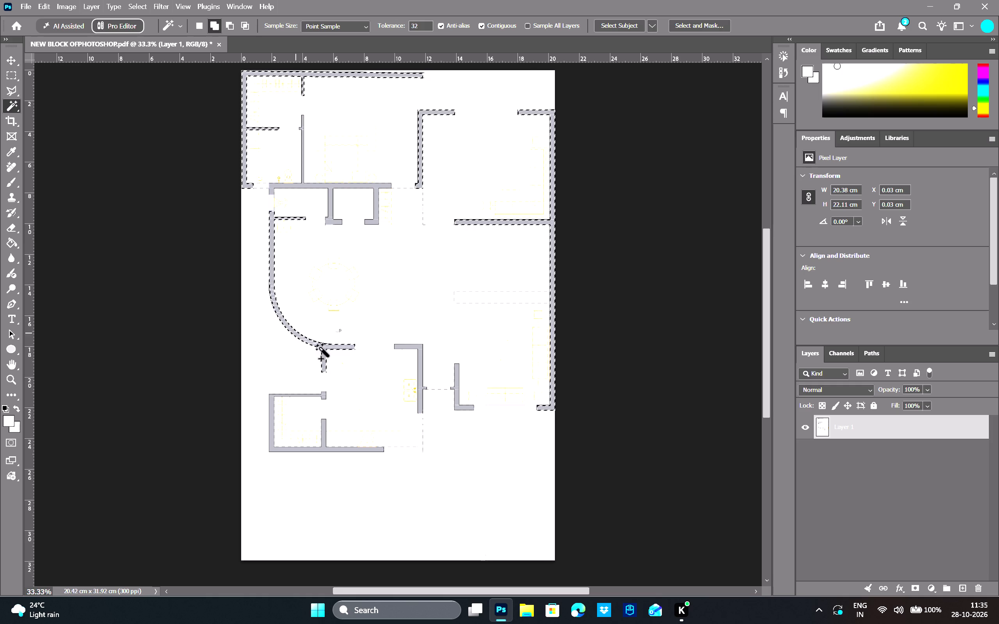
{"action": "left_click", "coordinate": [399, 346], "text": "shift"}
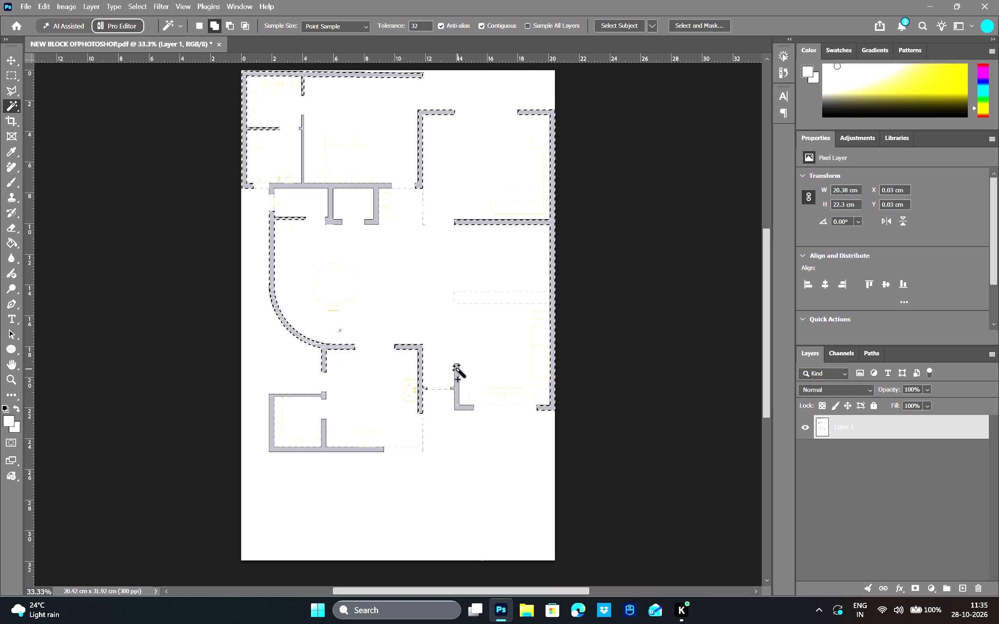
{"action": "left_click", "coordinate": [458, 369], "text": "shift"}
{"action": "left_click", "coordinate": [327, 450], "text": "shift"}
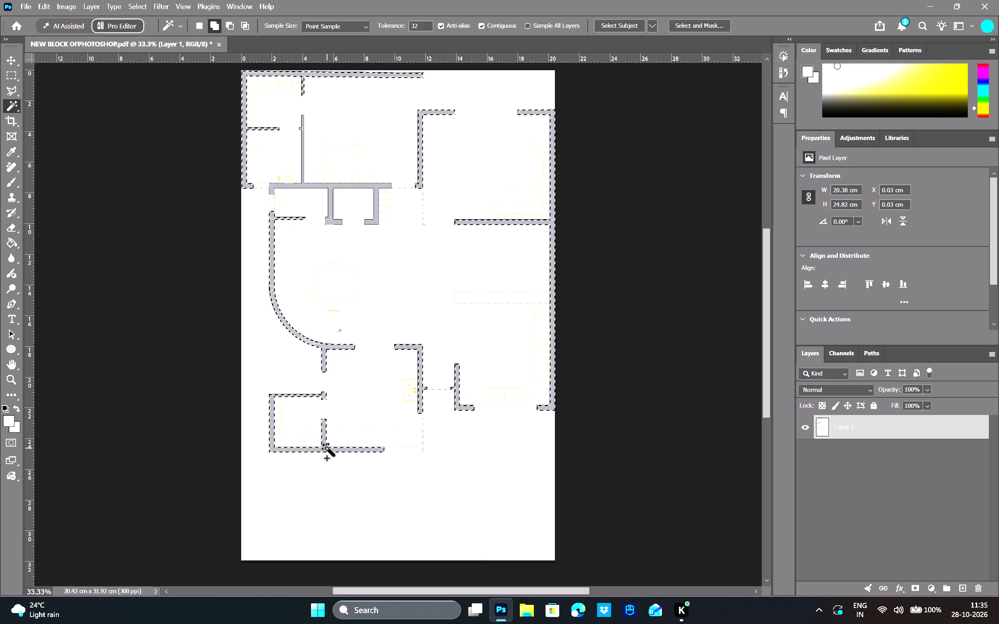
{"action": "left_click", "coordinate": [309, 187], "text": "shift"}
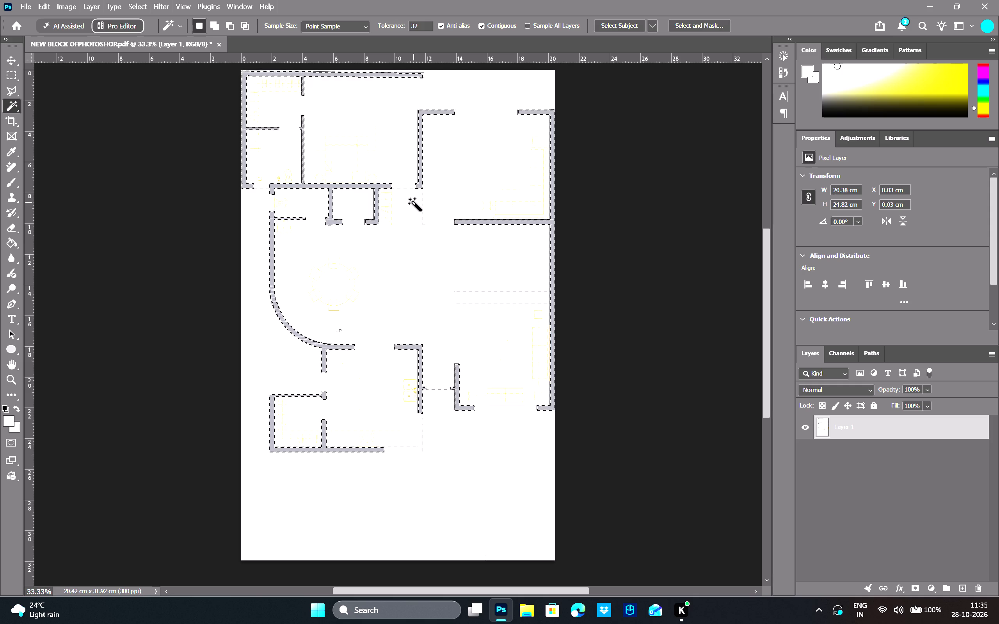
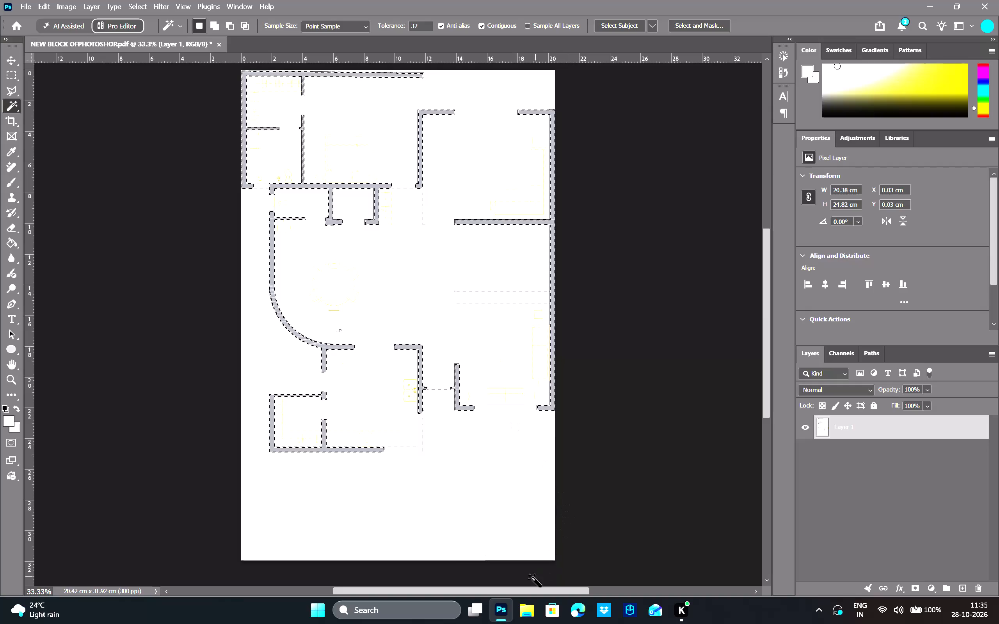
Switch to Microsoft Edge, search the web for "coolers", and open the Trending Color Palettes page on Coolors, dismissing its welcome pop-up.
{"action": "left_click", "coordinate": [580, 606]}
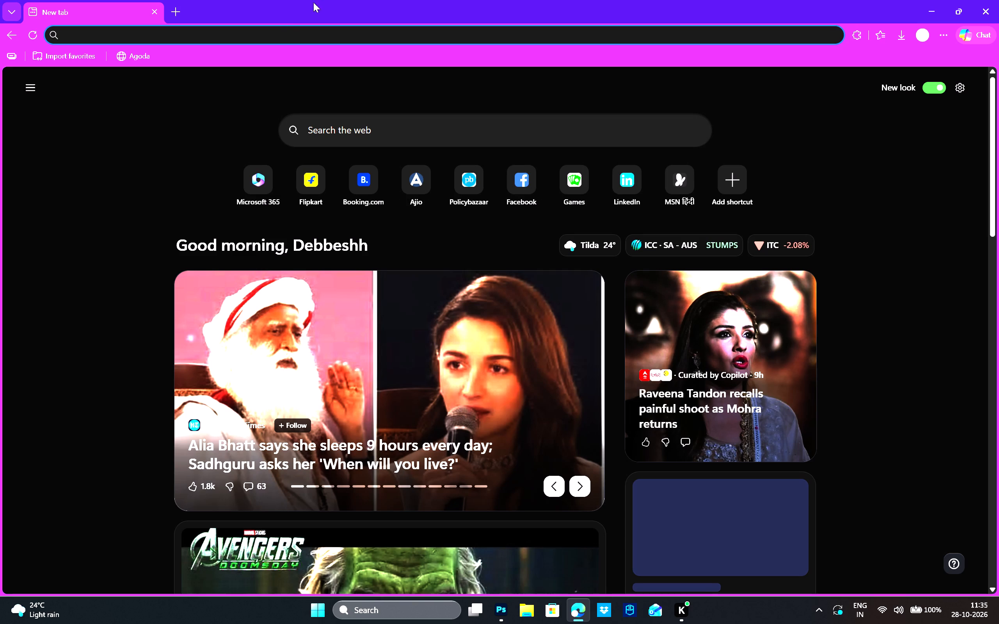
{"action": "left_click", "coordinate": [277, 38]}
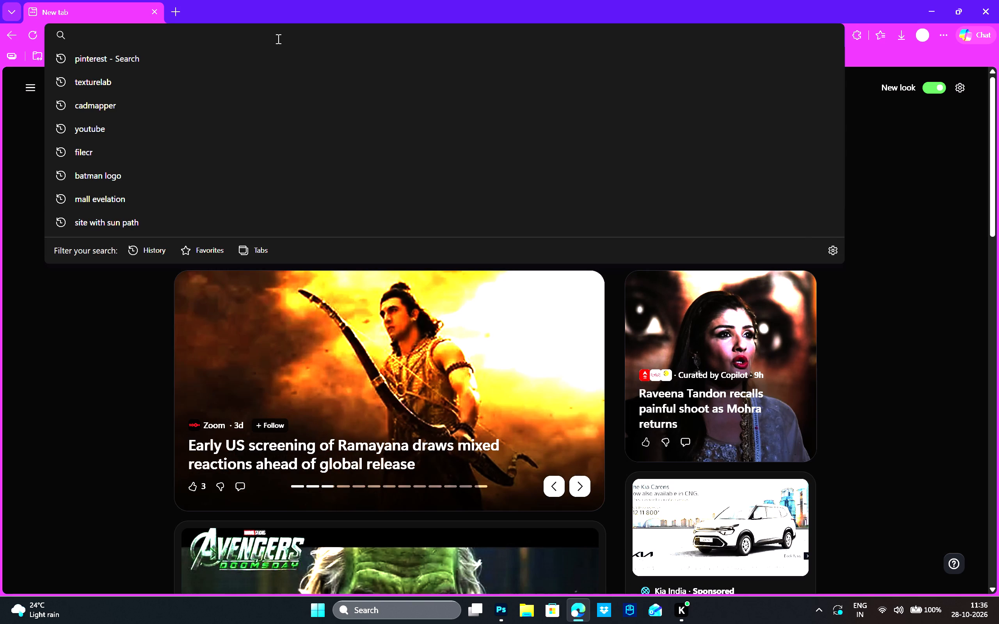
{"action": "type", "text": "coolers"}
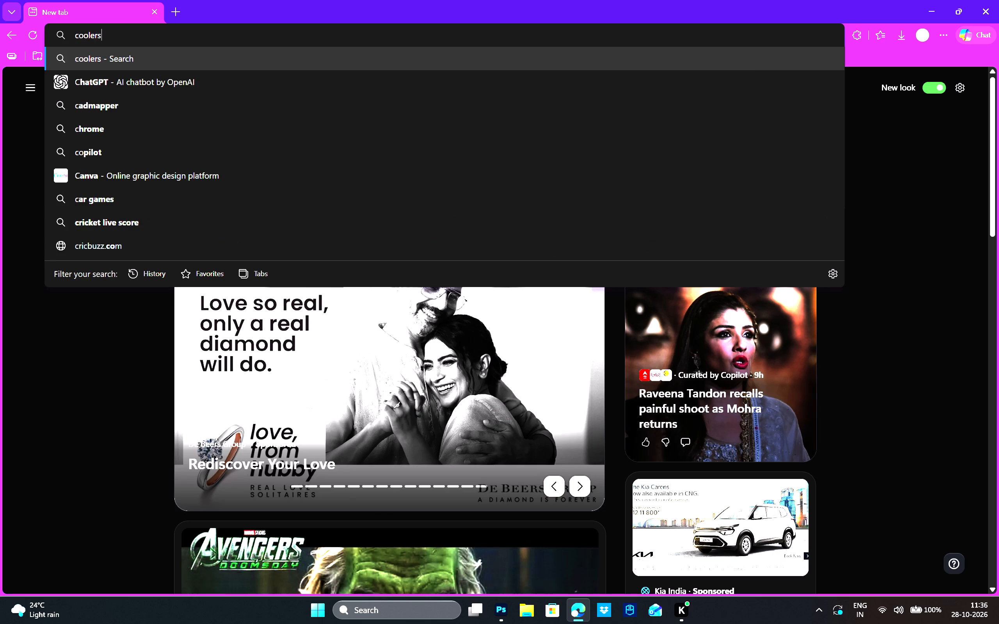
{"action": "key", "text": "Return"}
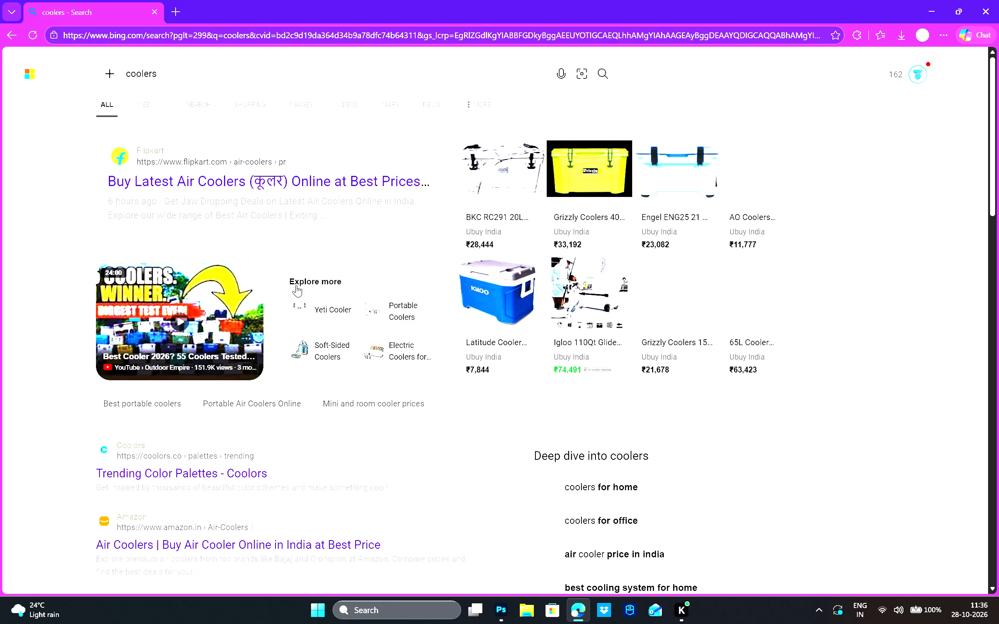
{"action": "left_click", "coordinate": [169, 480]}
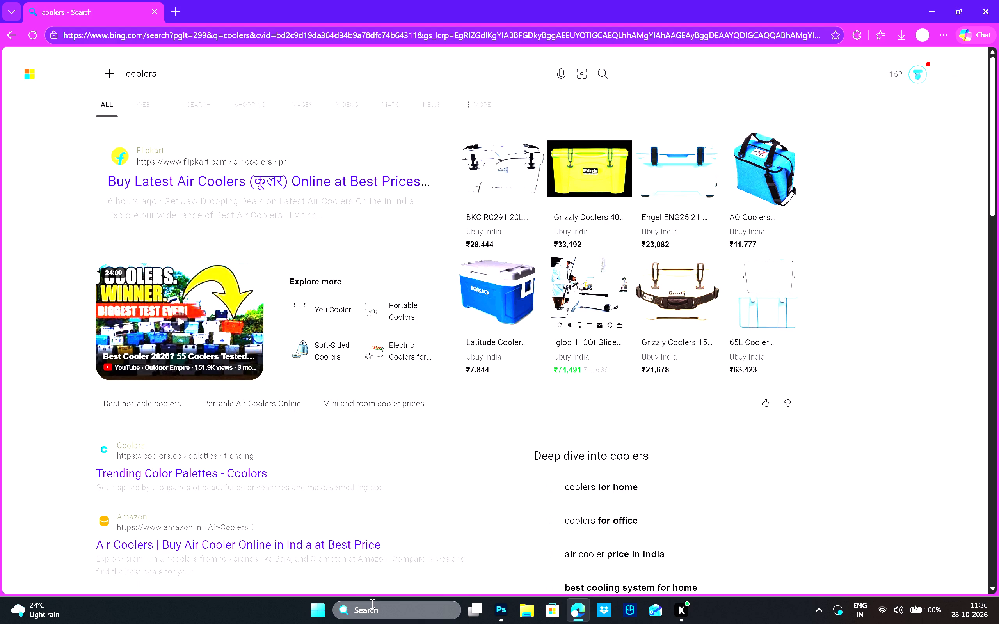
{"action": "left_click", "coordinate": [257, 473]}
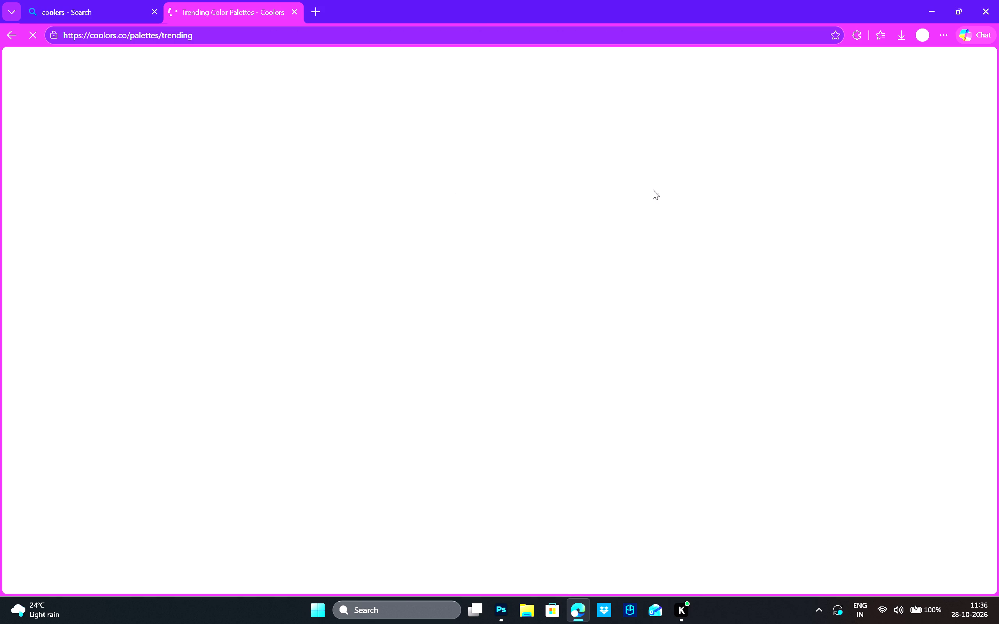
{"action": "left_click", "coordinate": [679, 213]}
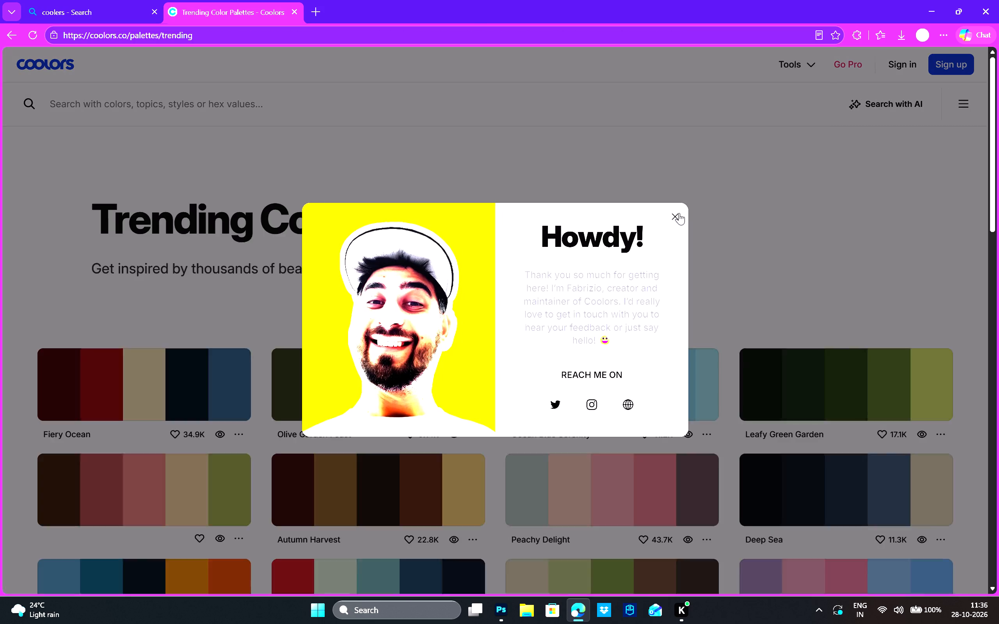
Browse the trending palettes and copy the green colour ADC178 from the Earthy Tones palette.
{"action": "scroll", "coordinate": [312, 303], "scroll_direction": "down", "scroll_amount": 2}
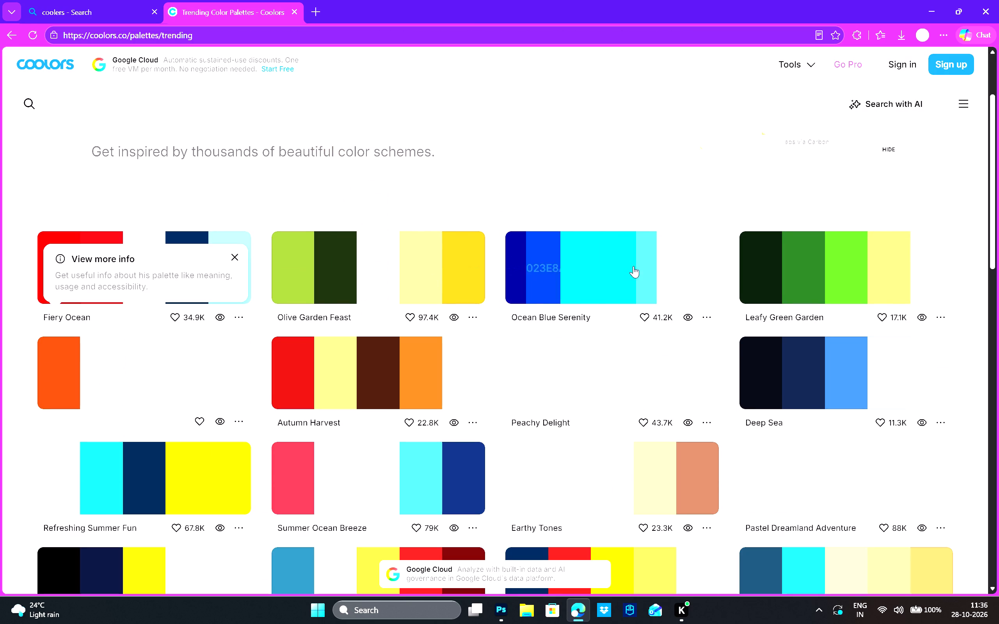
{"action": "scroll", "coordinate": [594, 268], "scroll_direction": "down", "scroll_amount": 3}
{"action": "scroll", "coordinate": [594, 268], "scroll_direction": "up", "scroll_amount": 1}
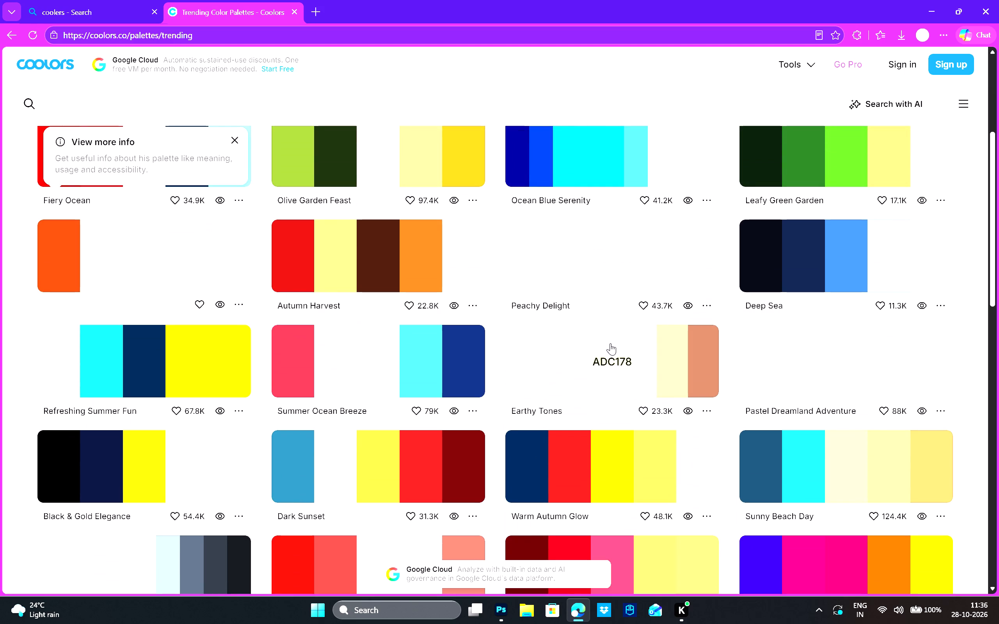
{"action": "left_click", "coordinate": [611, 348]}
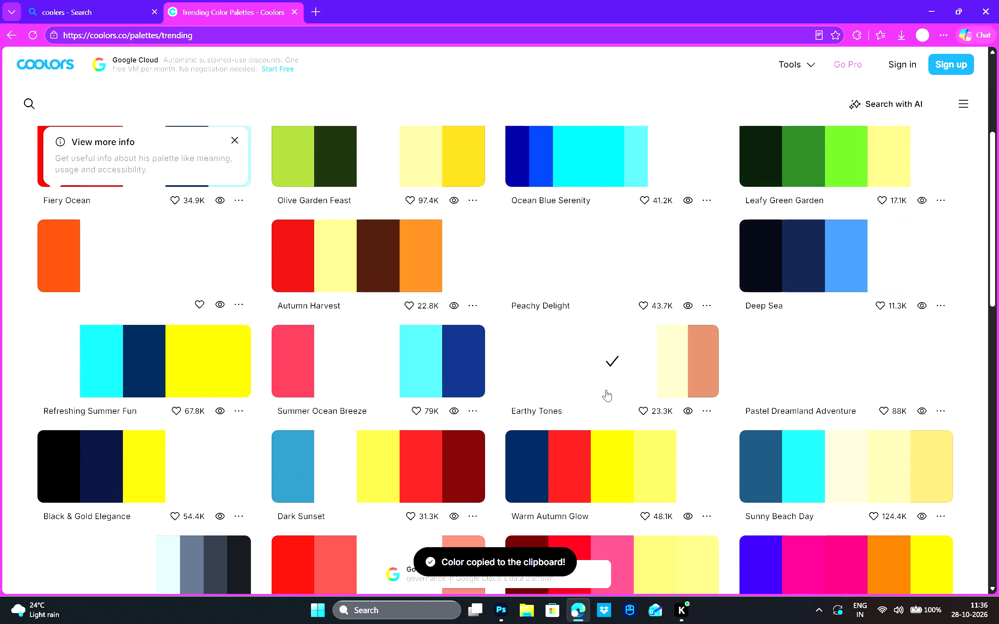
{"action": "left_click", "coordinate": [613, 368]}
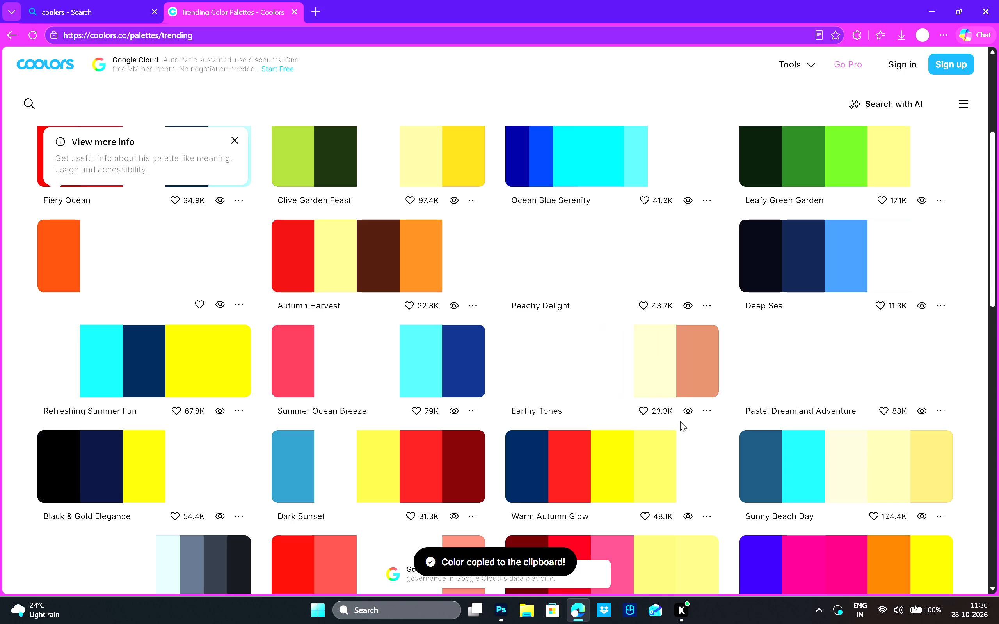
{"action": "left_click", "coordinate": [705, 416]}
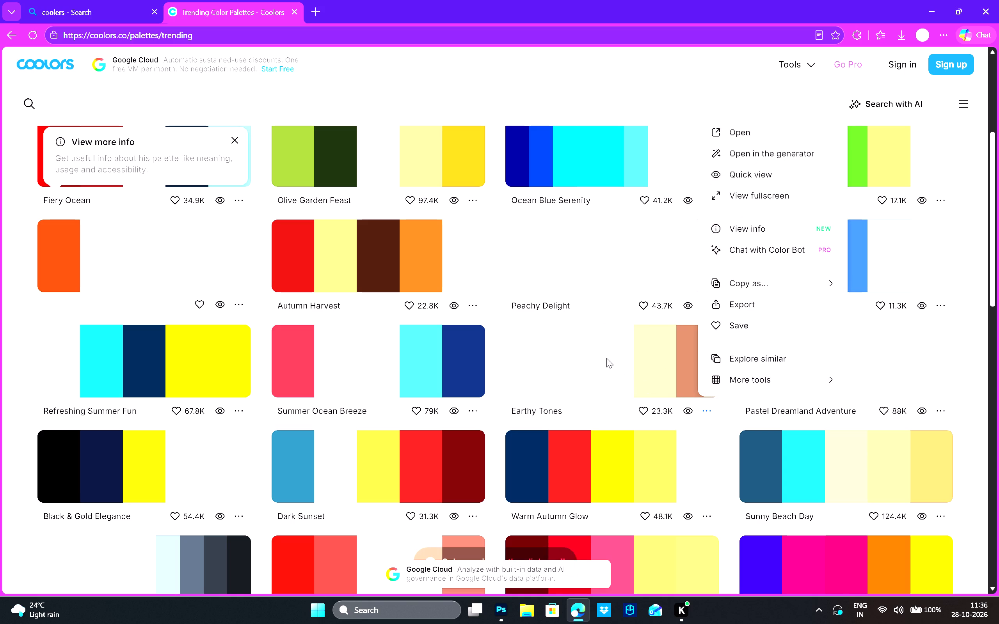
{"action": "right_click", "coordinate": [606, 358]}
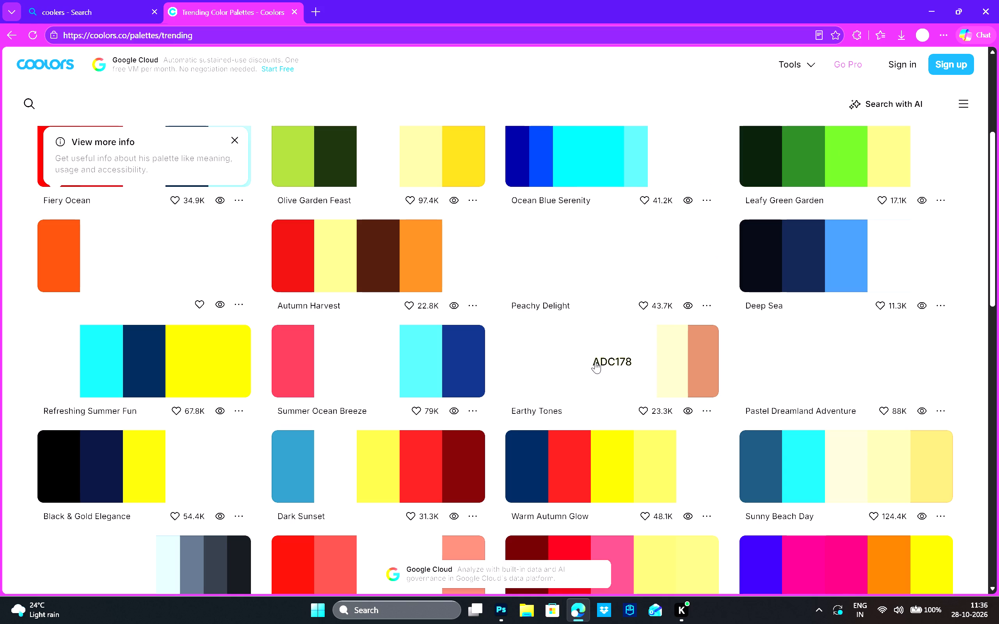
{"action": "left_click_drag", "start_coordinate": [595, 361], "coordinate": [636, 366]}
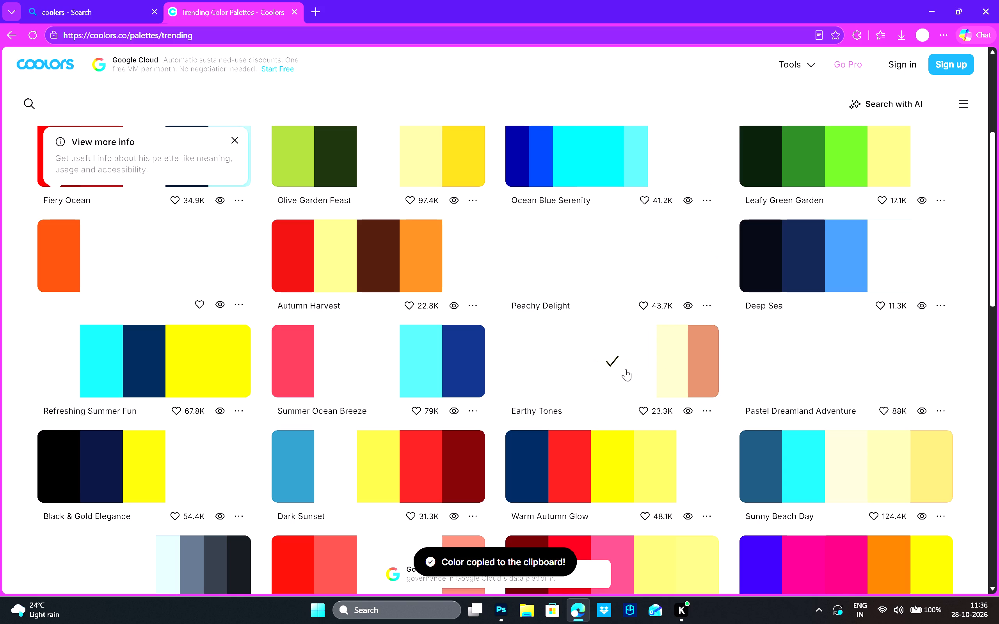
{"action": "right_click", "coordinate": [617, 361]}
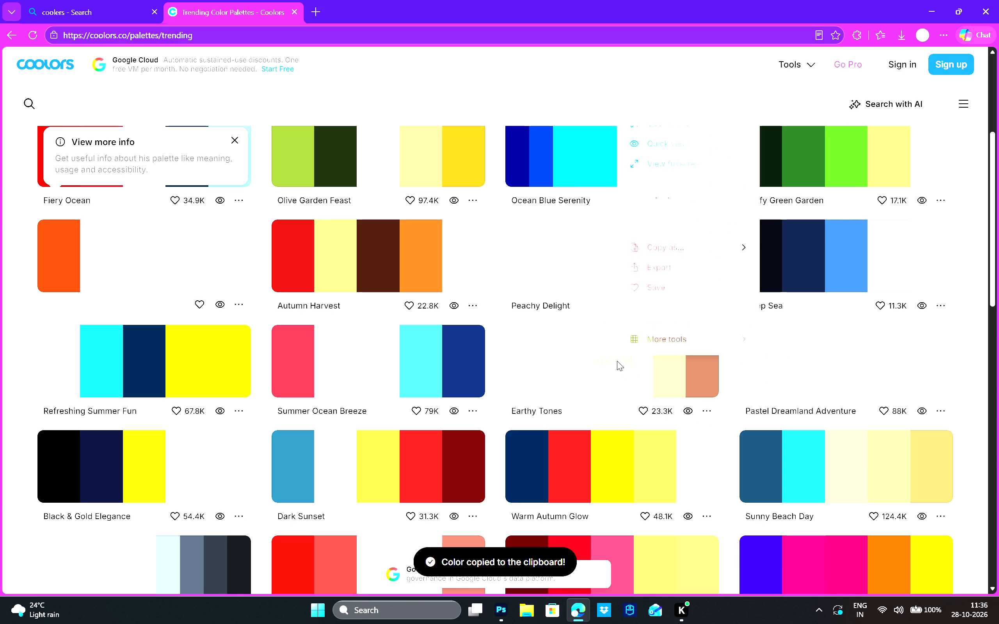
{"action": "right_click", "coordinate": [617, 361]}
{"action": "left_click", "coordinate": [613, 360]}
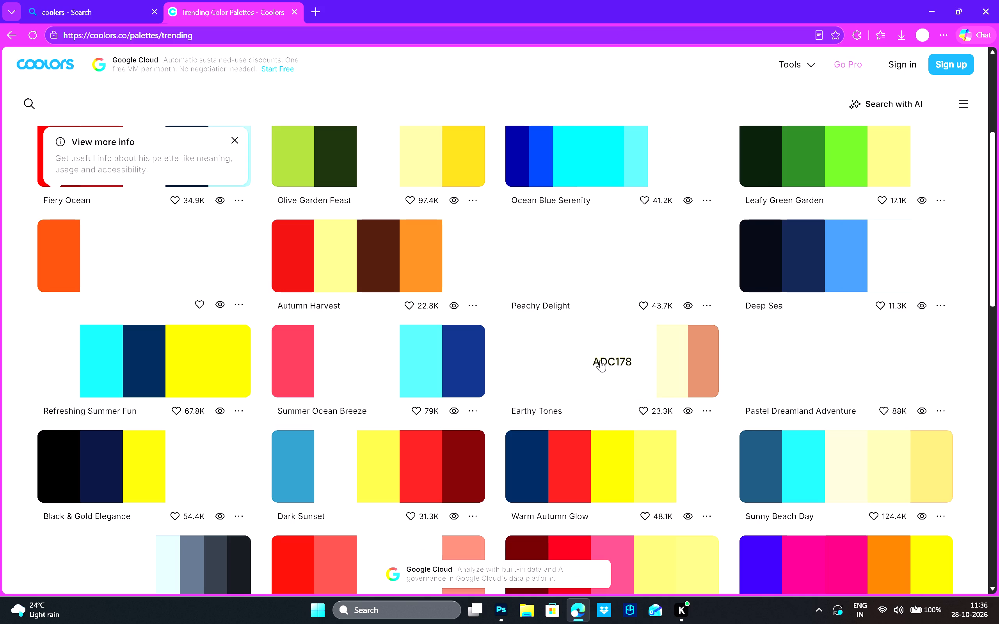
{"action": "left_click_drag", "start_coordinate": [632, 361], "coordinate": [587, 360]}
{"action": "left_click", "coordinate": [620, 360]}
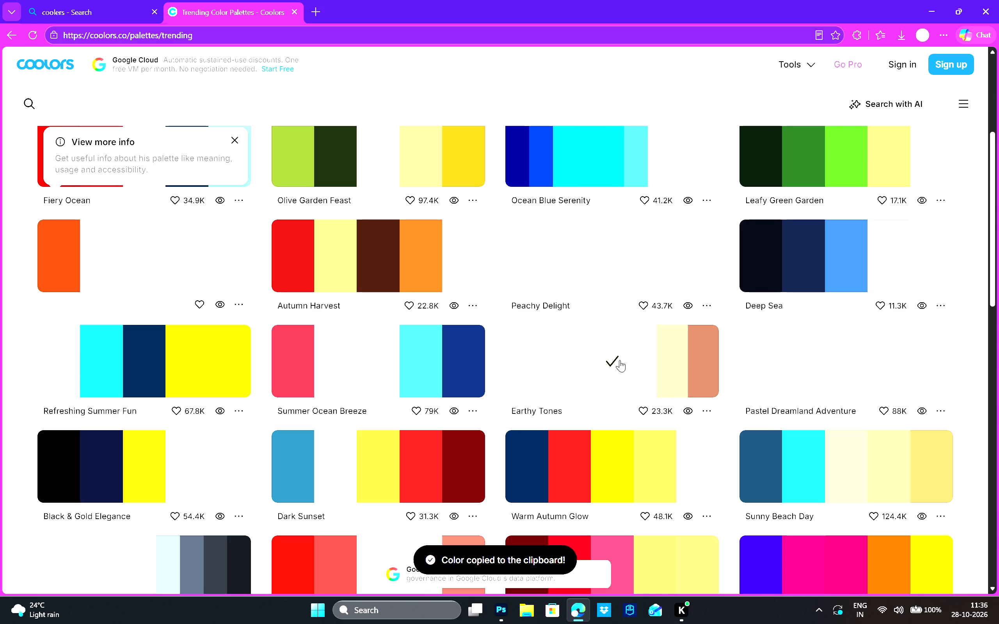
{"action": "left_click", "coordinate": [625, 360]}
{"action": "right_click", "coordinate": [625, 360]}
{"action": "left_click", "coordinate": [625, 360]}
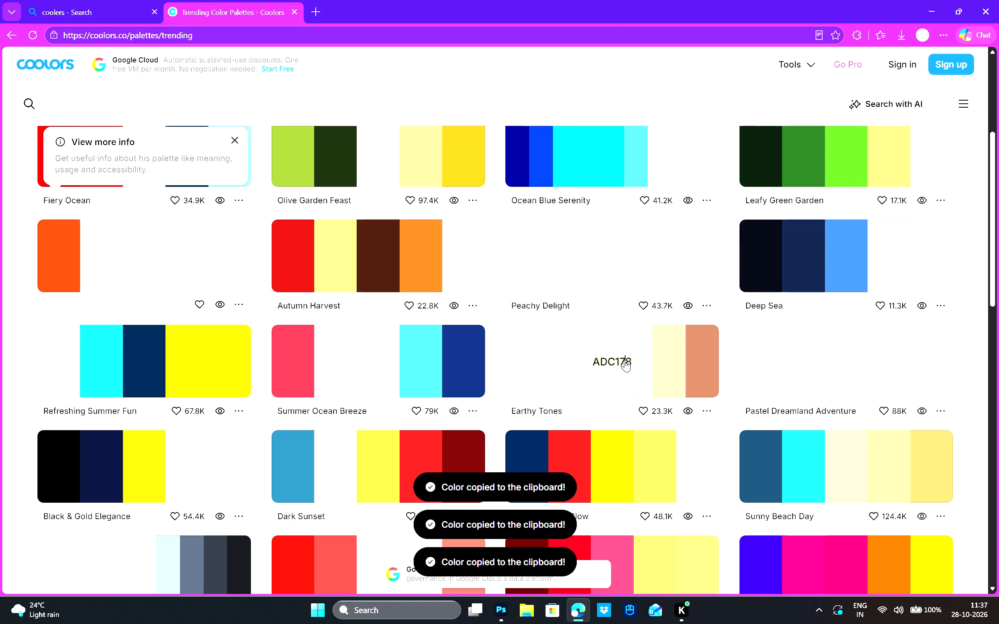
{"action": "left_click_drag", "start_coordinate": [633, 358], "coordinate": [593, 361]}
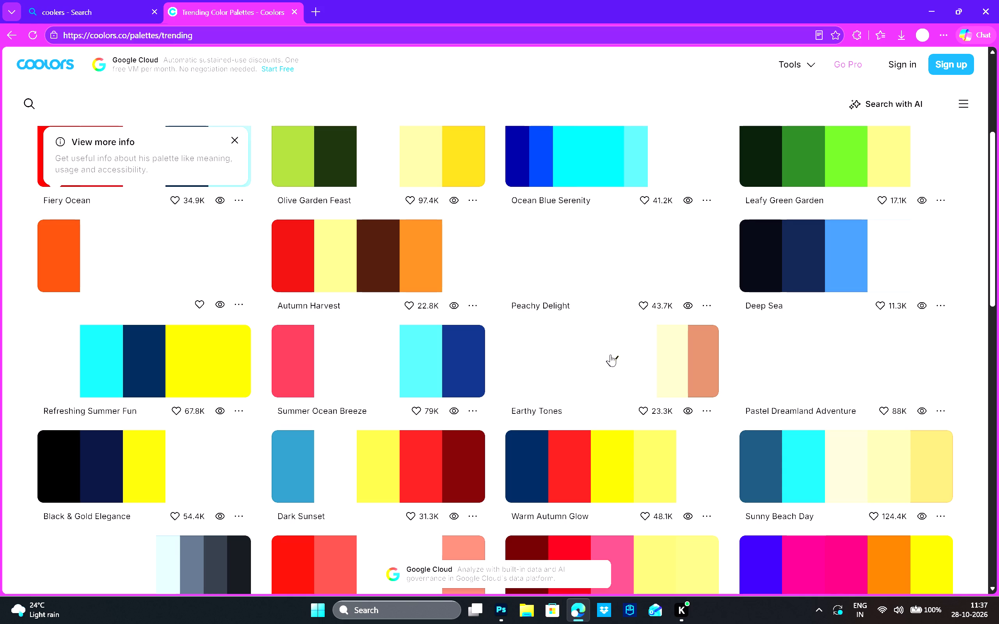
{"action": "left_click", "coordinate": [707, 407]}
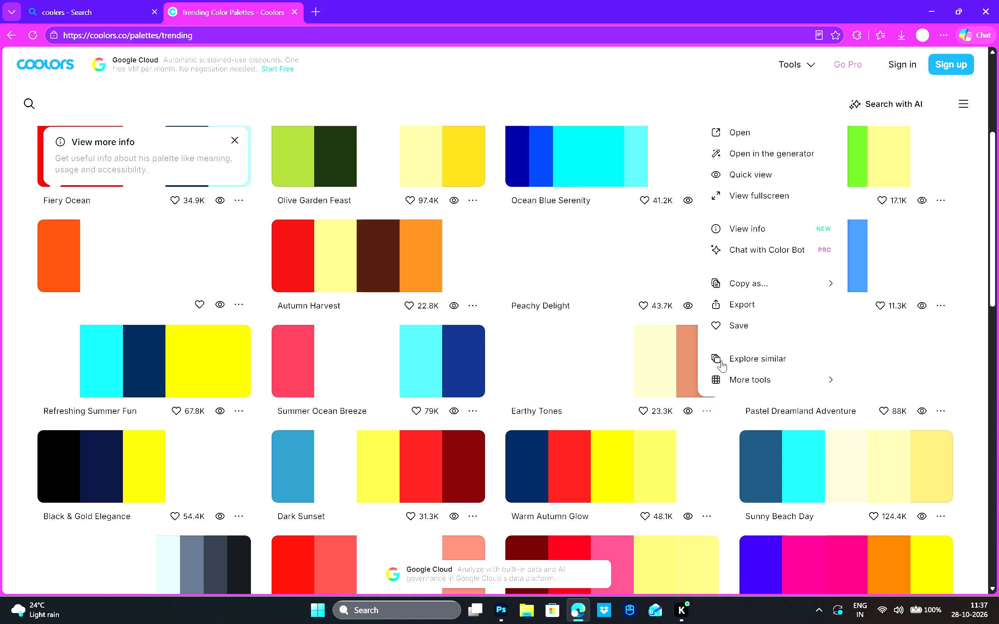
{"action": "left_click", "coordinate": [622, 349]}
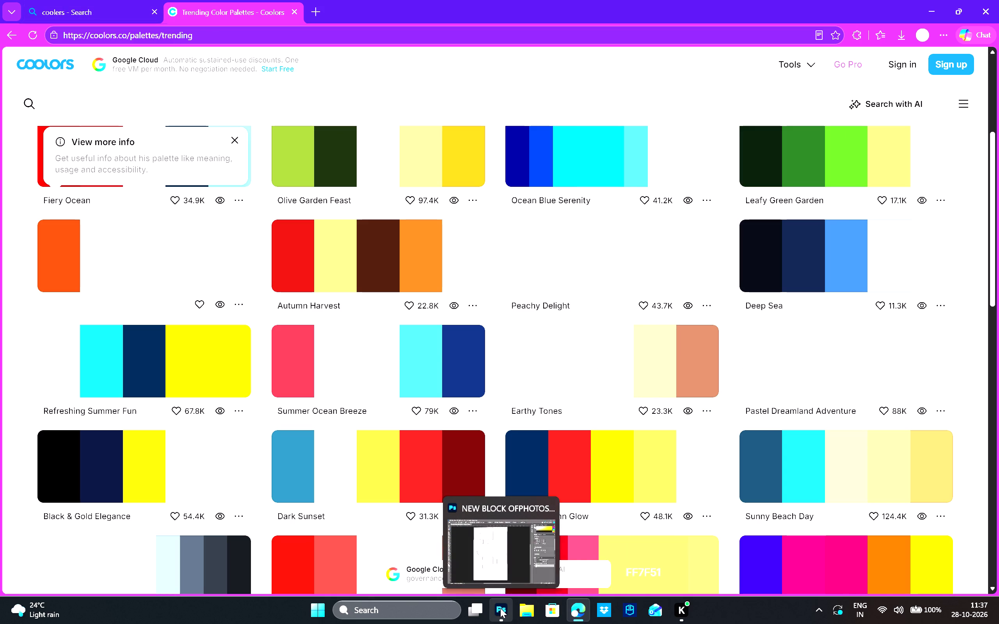
Switch back to Photoshop and add a Solid Color fill layer over the selected walls, entering the hex colour adc178.
{"action": "left_click", "coordinate": [495, 572]}
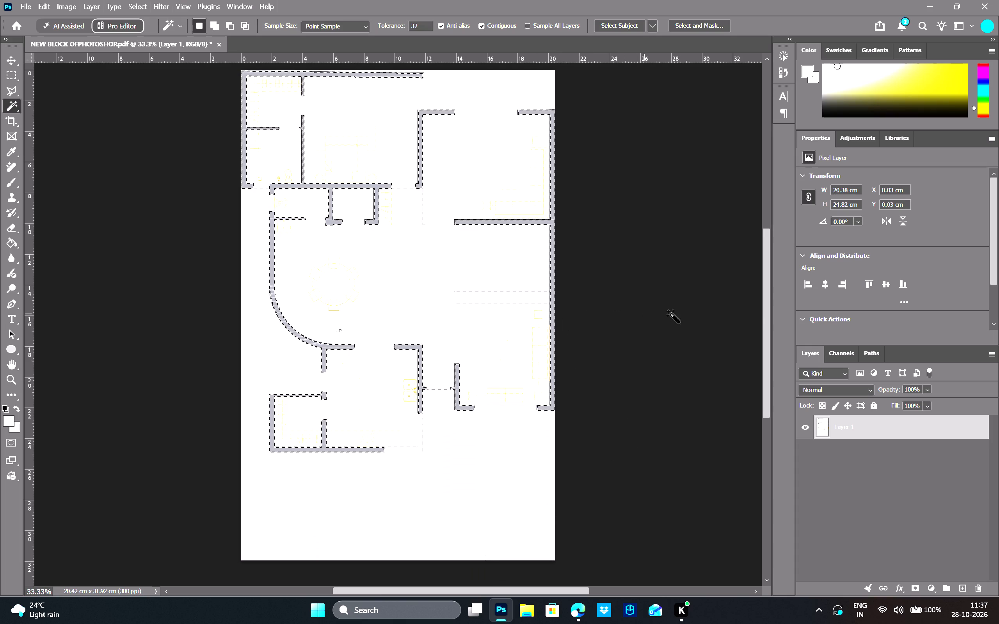
{"action": "left_click", "coordinate": [931, 593]}
{"action": "left_click", "coordinate": [937, 566]}
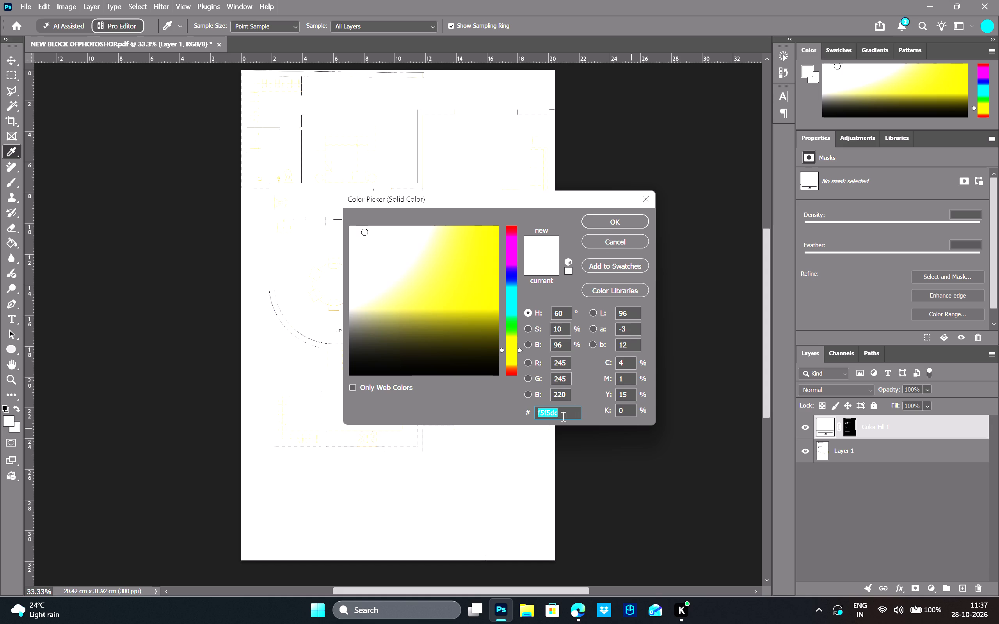
{"action": "left_click_drag", "start_coordinate": [562, 416], "coordinate": [496, 422]}
{"action": "key", "text": "BackSpace"}
{"action": "type", "text": "adc178"}
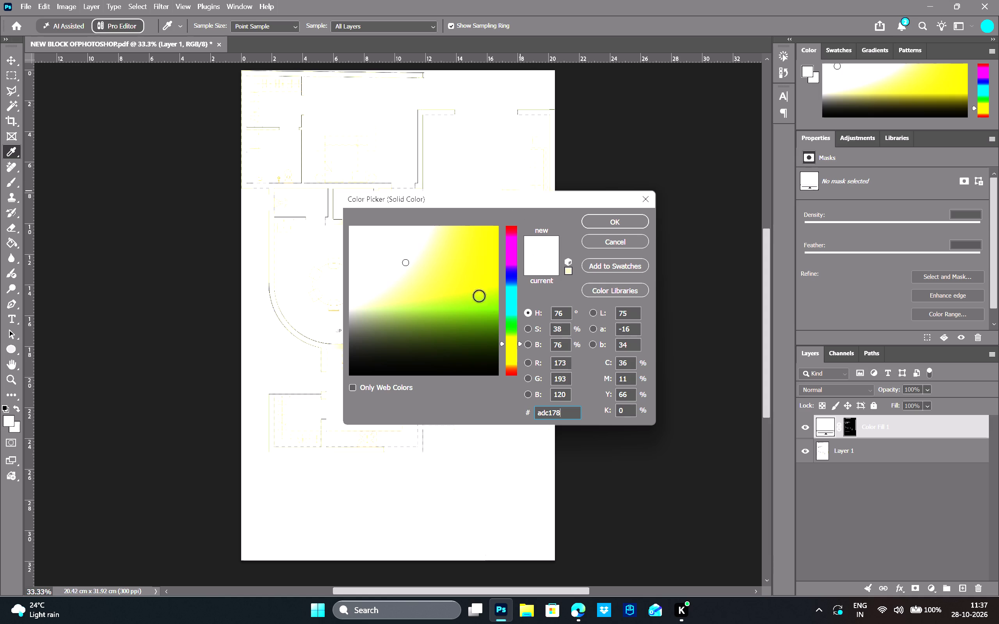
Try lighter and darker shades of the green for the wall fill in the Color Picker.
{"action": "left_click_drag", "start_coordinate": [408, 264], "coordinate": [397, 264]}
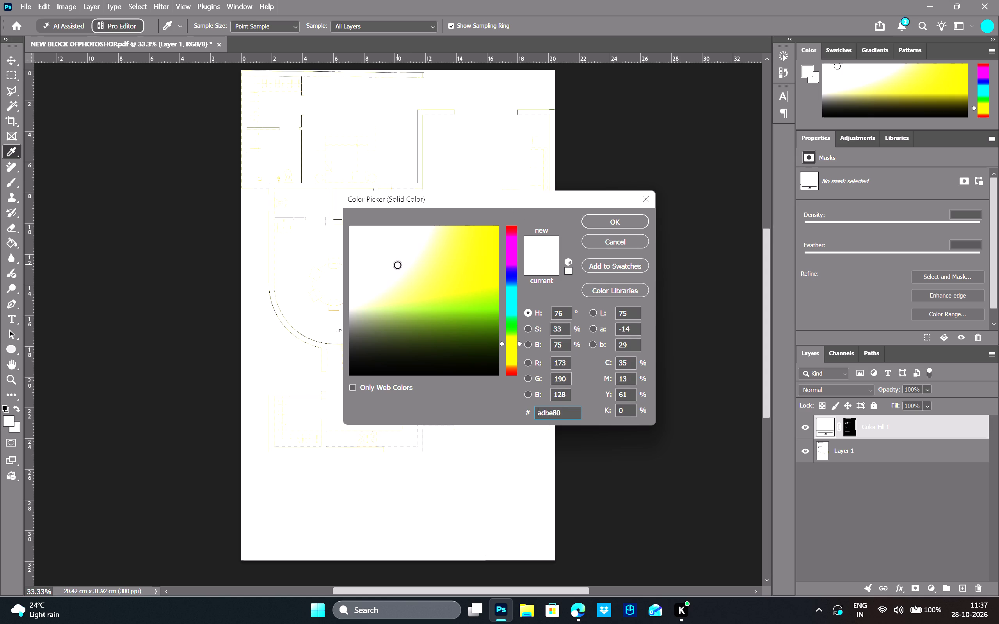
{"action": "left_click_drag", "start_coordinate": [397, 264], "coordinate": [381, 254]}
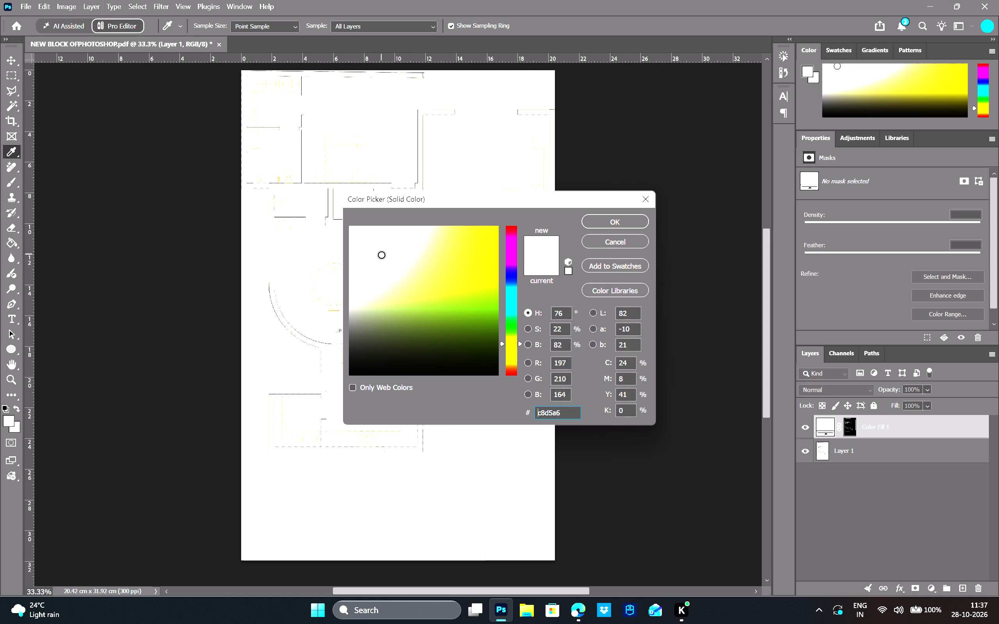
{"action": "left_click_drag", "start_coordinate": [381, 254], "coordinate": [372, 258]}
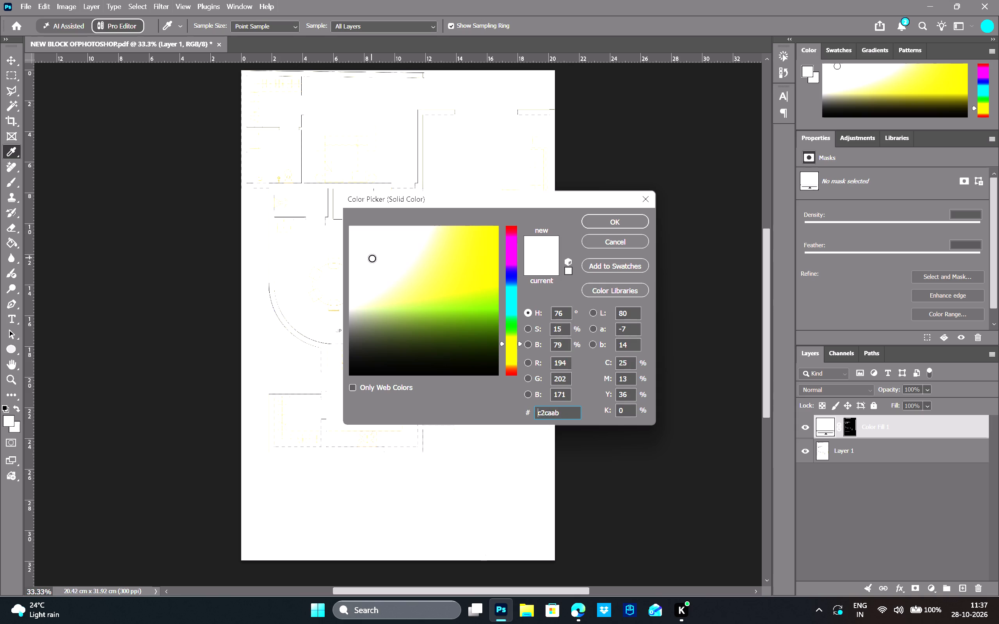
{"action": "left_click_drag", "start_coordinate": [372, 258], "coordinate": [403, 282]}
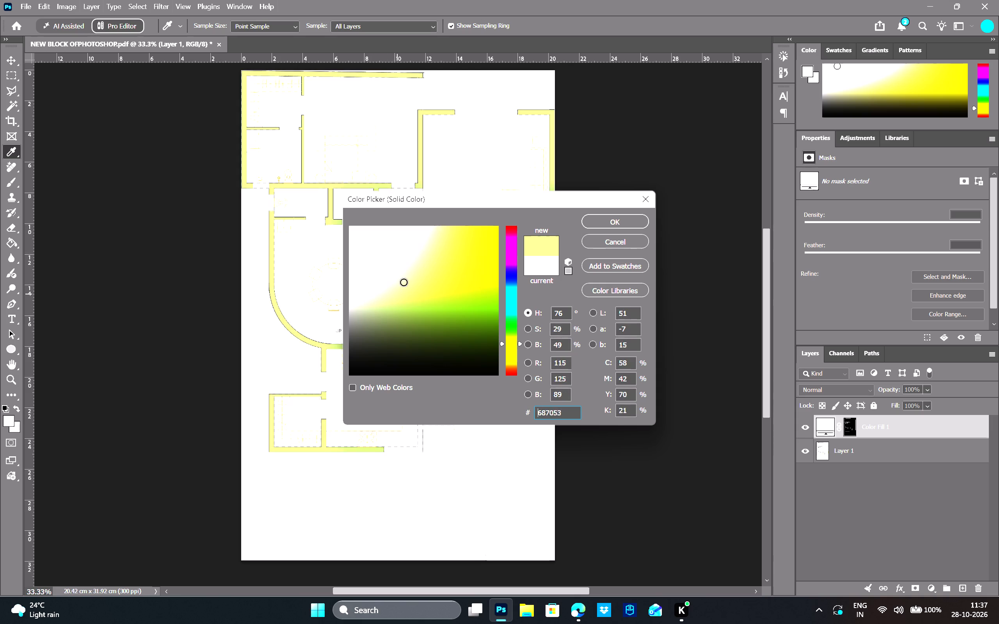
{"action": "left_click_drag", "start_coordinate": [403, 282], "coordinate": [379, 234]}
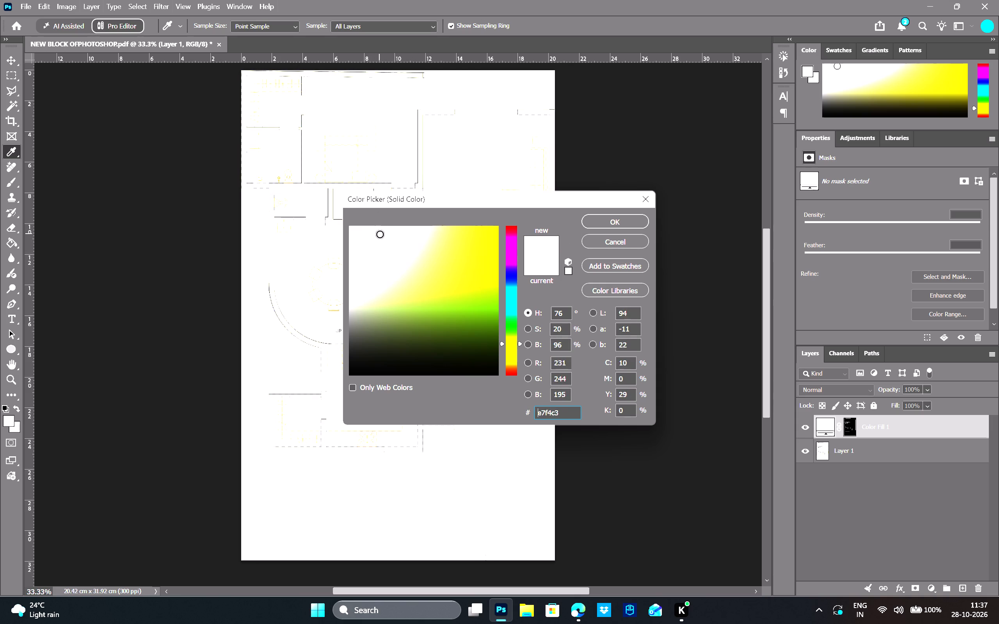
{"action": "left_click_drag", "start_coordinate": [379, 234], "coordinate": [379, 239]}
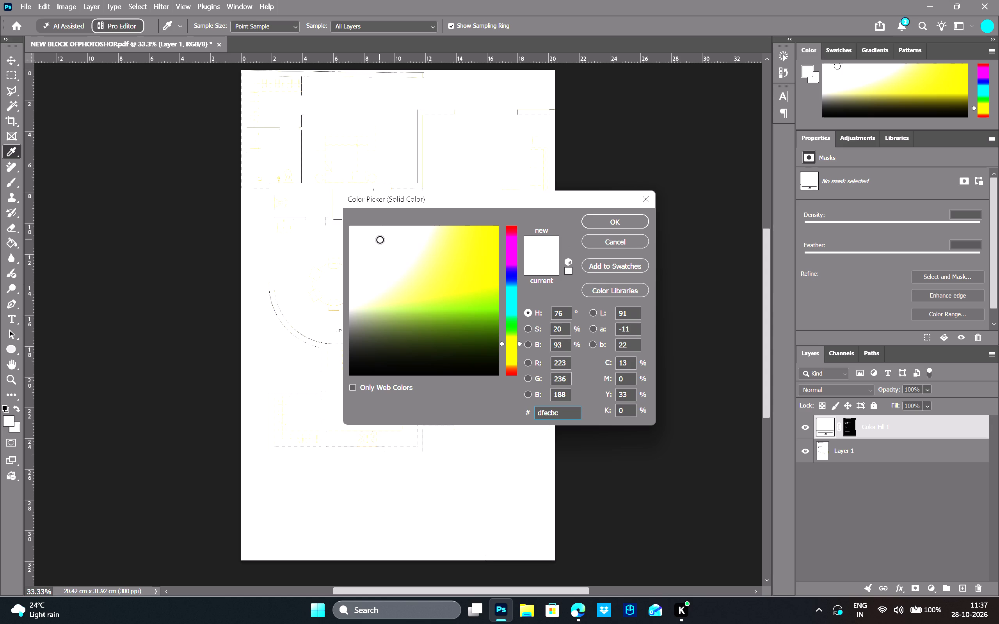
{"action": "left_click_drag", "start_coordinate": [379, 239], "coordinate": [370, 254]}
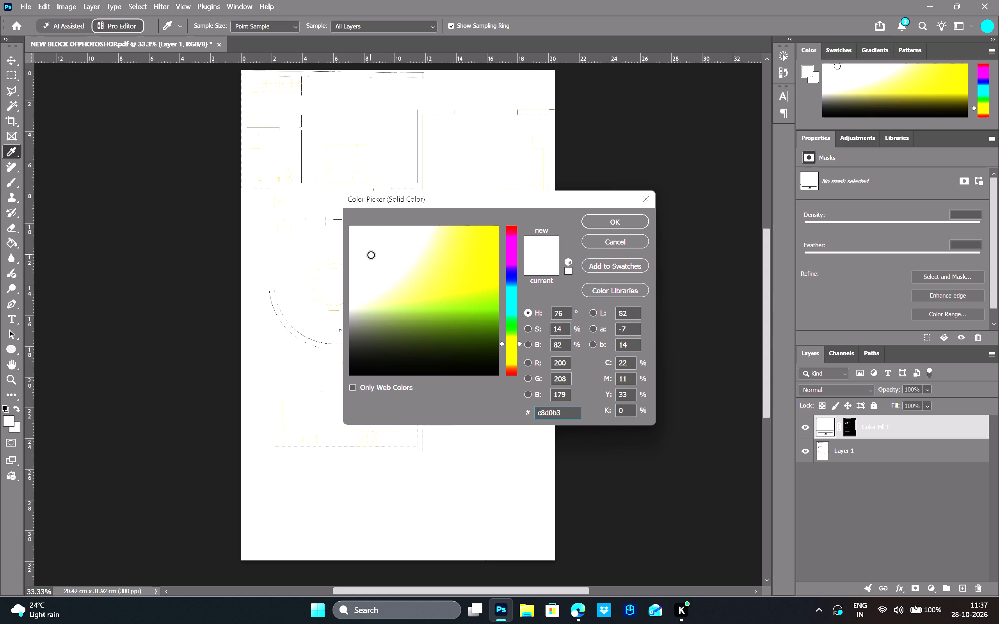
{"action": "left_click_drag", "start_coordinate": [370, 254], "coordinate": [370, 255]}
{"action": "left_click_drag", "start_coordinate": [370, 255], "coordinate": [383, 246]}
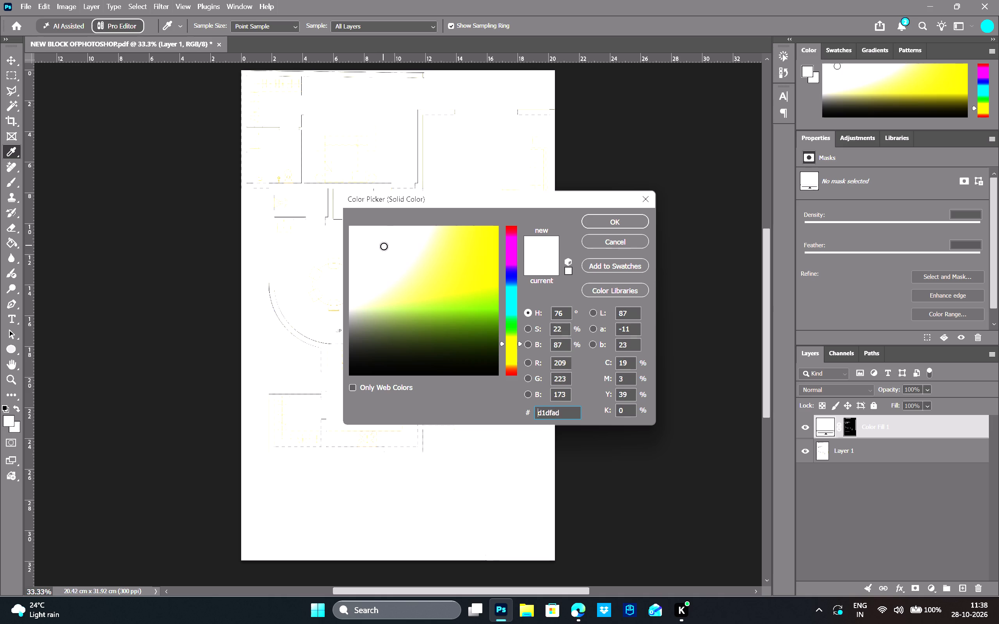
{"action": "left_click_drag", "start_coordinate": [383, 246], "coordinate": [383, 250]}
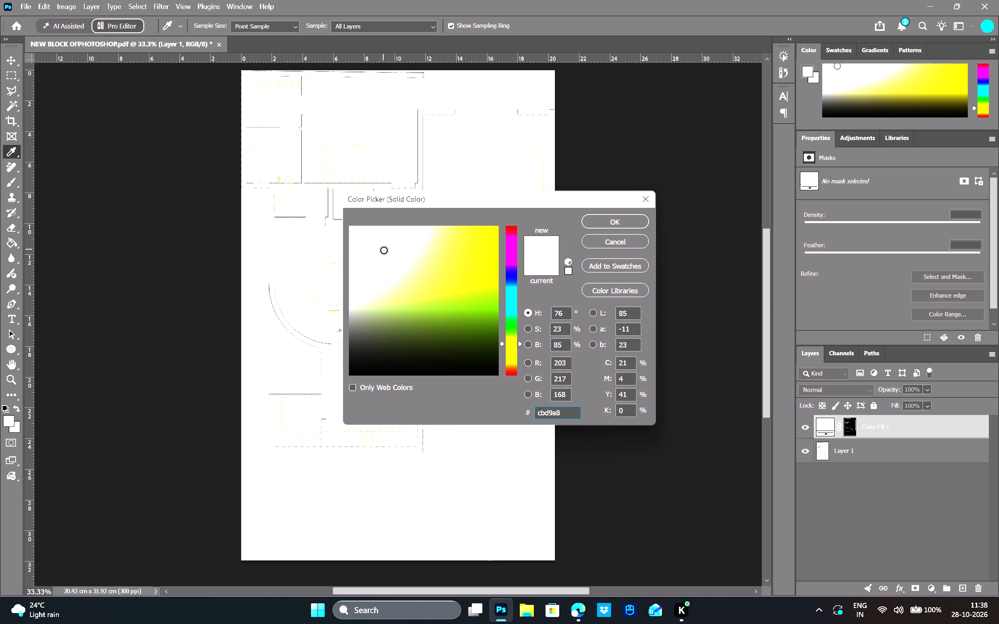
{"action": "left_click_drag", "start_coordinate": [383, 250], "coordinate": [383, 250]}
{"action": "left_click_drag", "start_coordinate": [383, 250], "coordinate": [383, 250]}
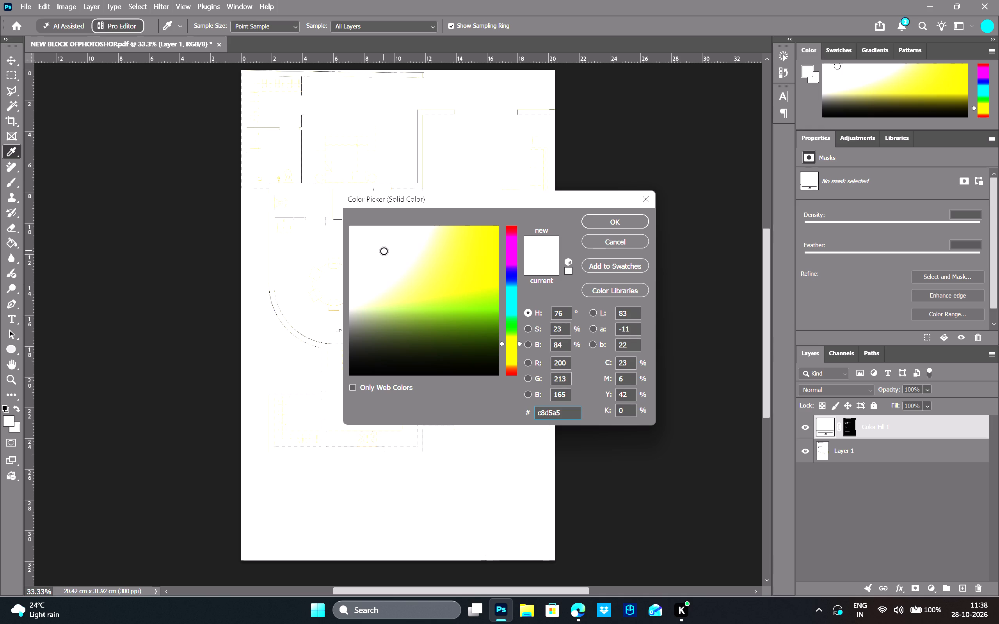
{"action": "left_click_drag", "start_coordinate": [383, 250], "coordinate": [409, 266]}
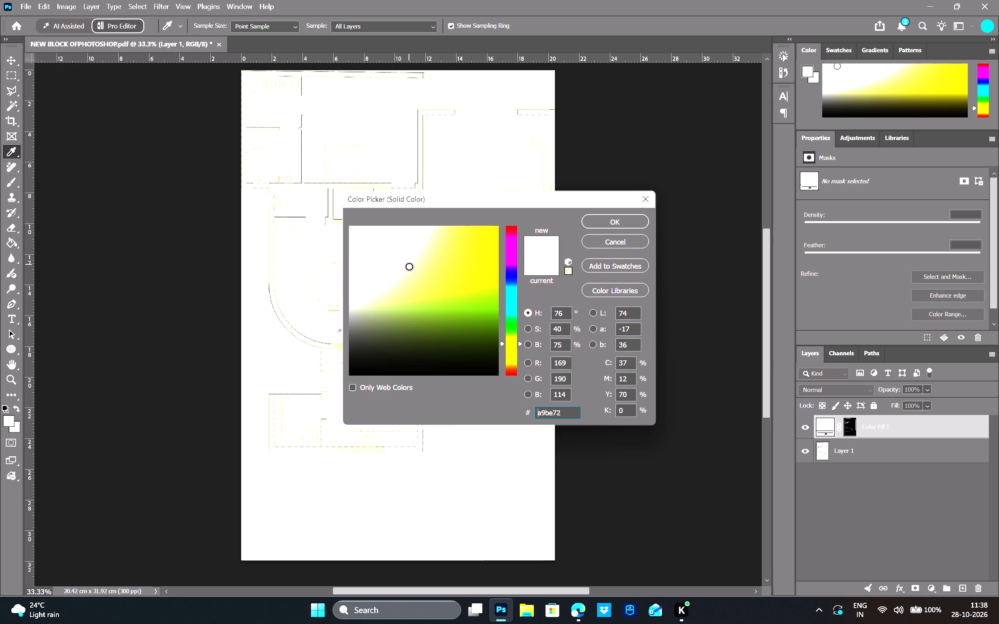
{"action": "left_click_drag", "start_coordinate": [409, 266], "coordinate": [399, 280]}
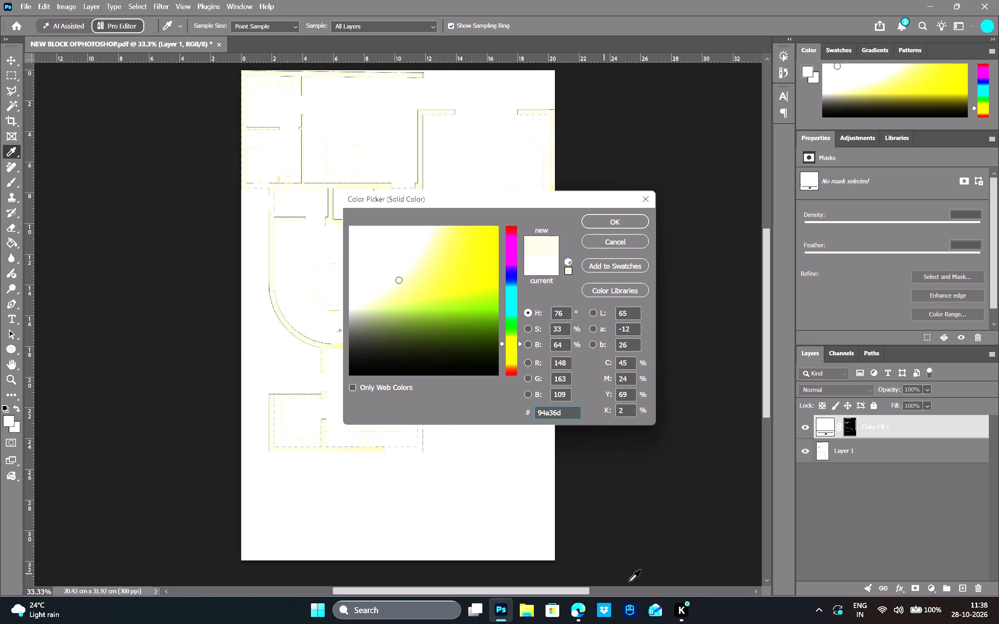
Switch to Microsoft Edge and copy the pale green DDE5B6 from the Earthy Tones palette on Coolors.
{"action": "left_click", "coordinate": [579, 620]}
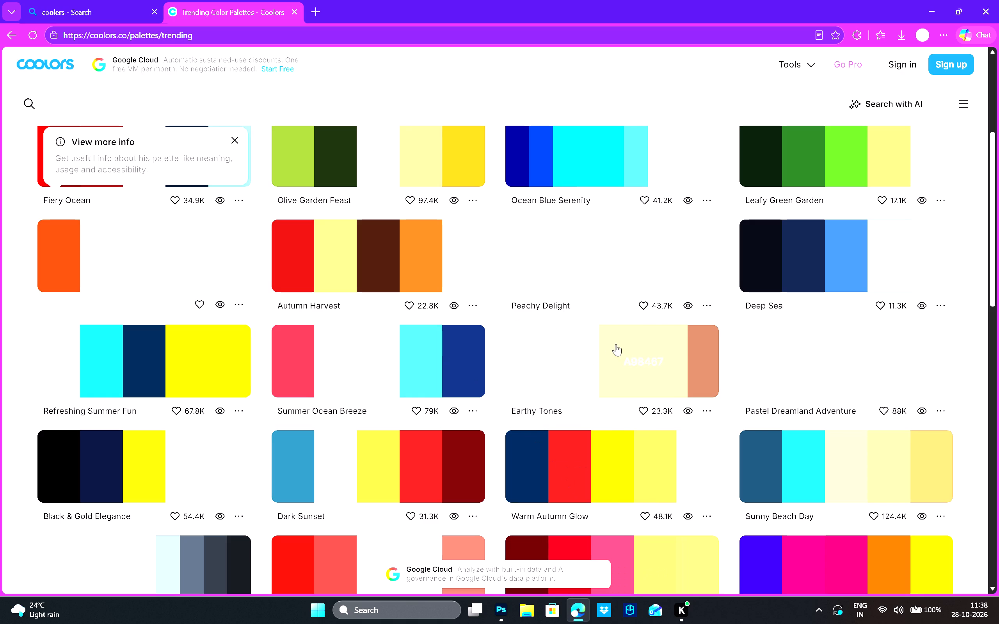
{"action": "left_click_drag", "start_coordinate": [602, 360], "coordinate": [515, 362]}
{"action": "left_click", "coordinate": [596, 368]}
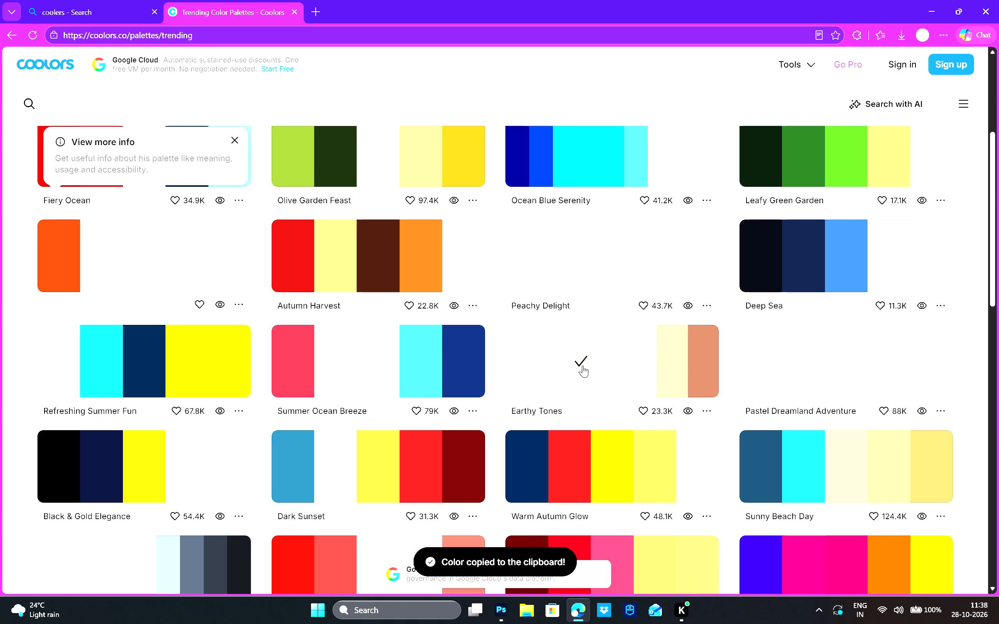
{"action": "left_click", "coordinate": [586, 366]}
{"action": "right_click", "coordinate": [599, 371]}
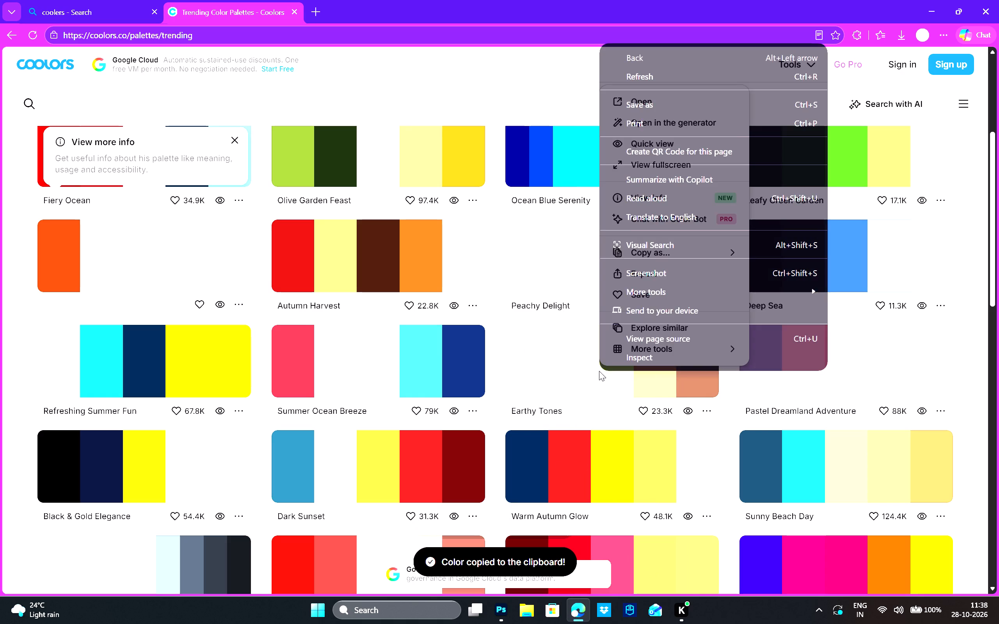
{"action": "left_click", "coordinate": [558, 362]}
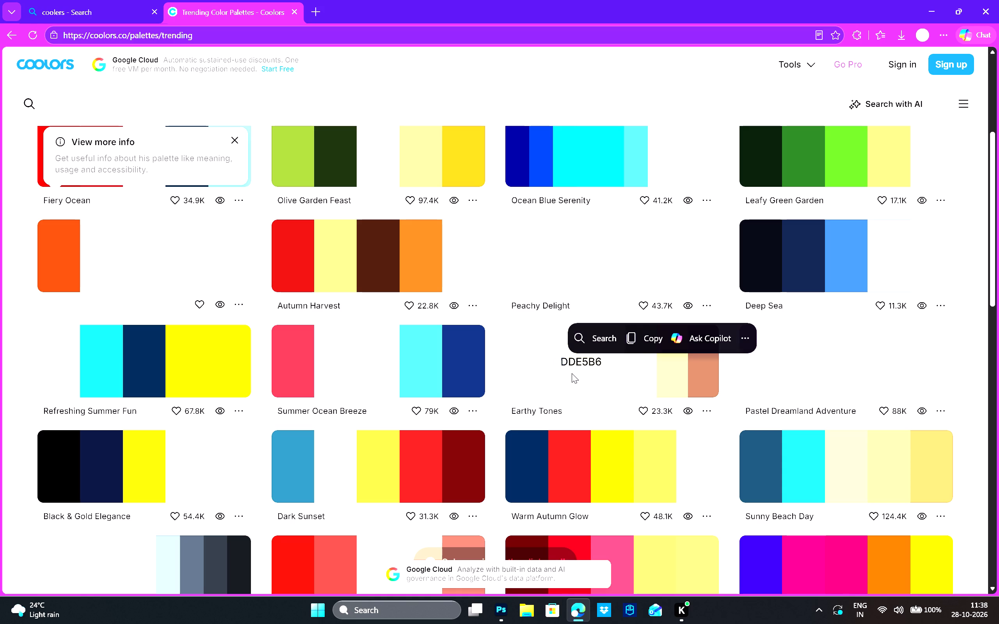
Switch back to Photoshop and set the wall fill's hex colour to dde5b6, rechecking the code on the Coolors page.
{"action": "left_click", "coordinate": [498, 603]}
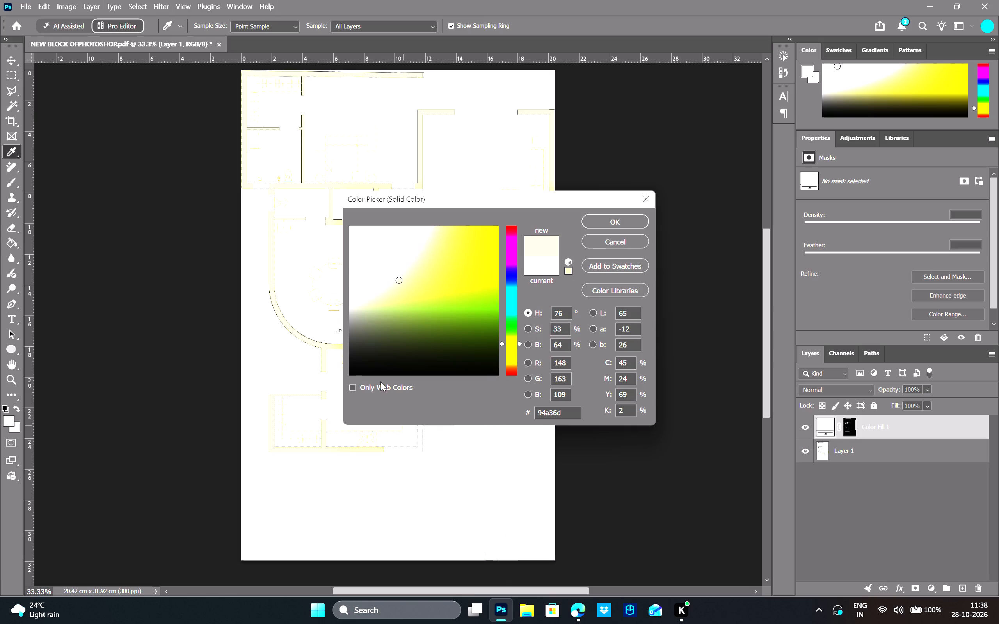
{"action": "left_click_drag", "start_coordinate": [566, 406], "coordinate": [482, 420]}
{"action": "key", "text": "BackSpace"}
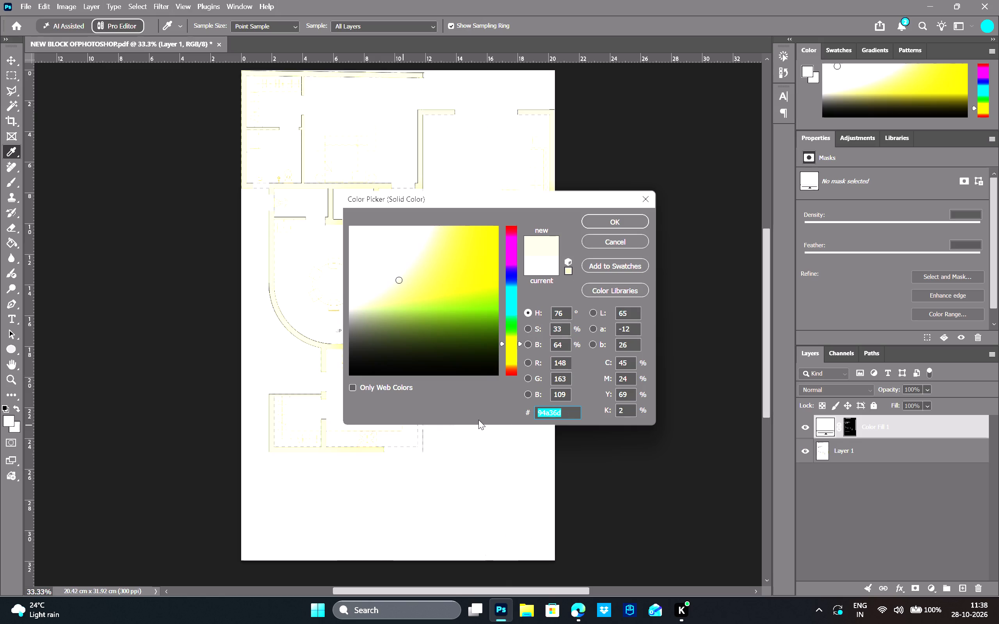
{"action": "type", "text": "dde5"}
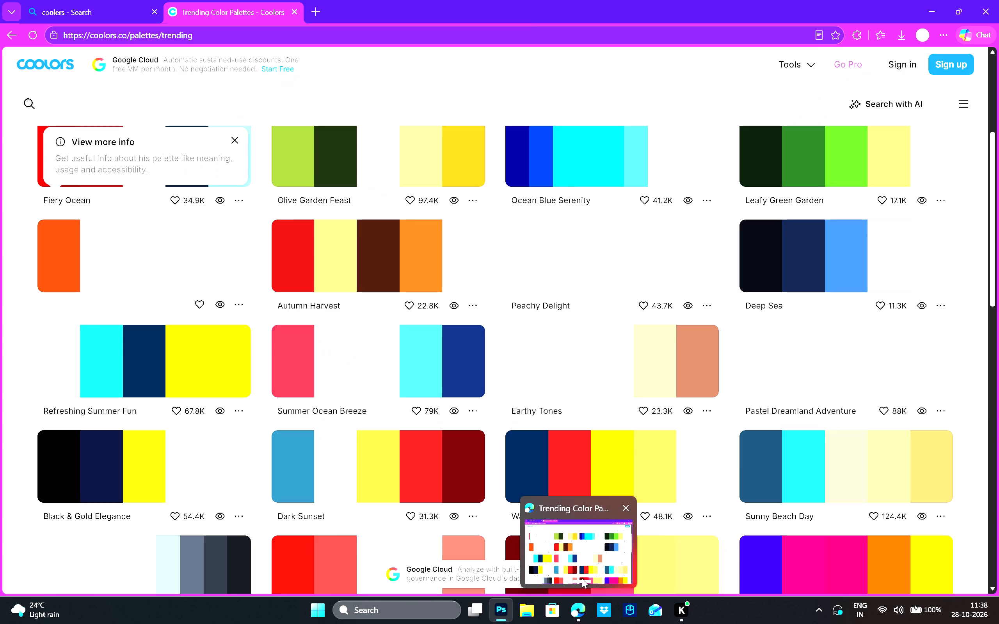
{"action": "left_click", "coordinate": [583, 586]}
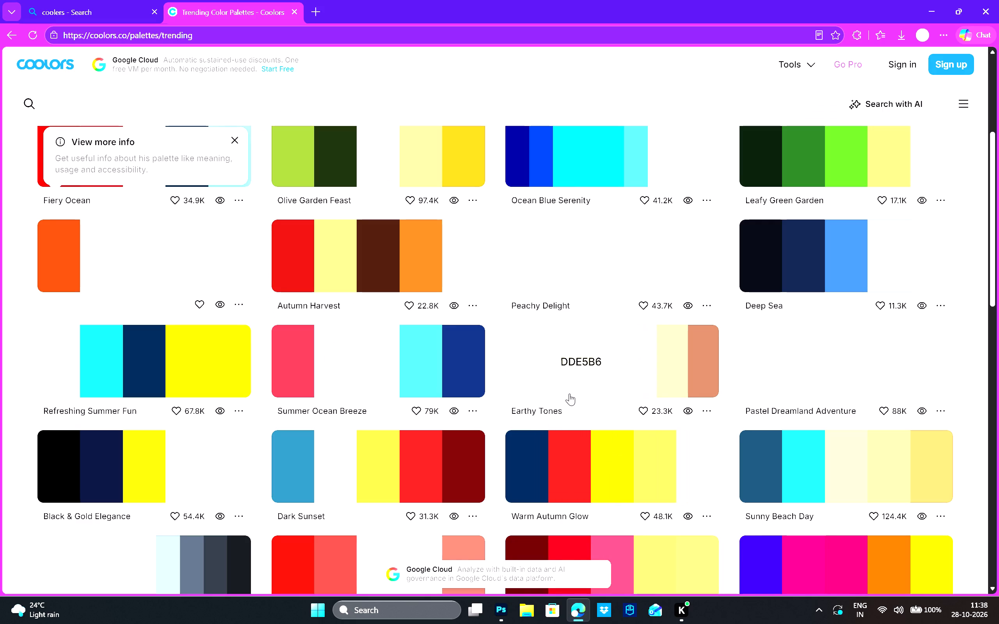
{"action": "left_click", "coordinate": [523, 544]}
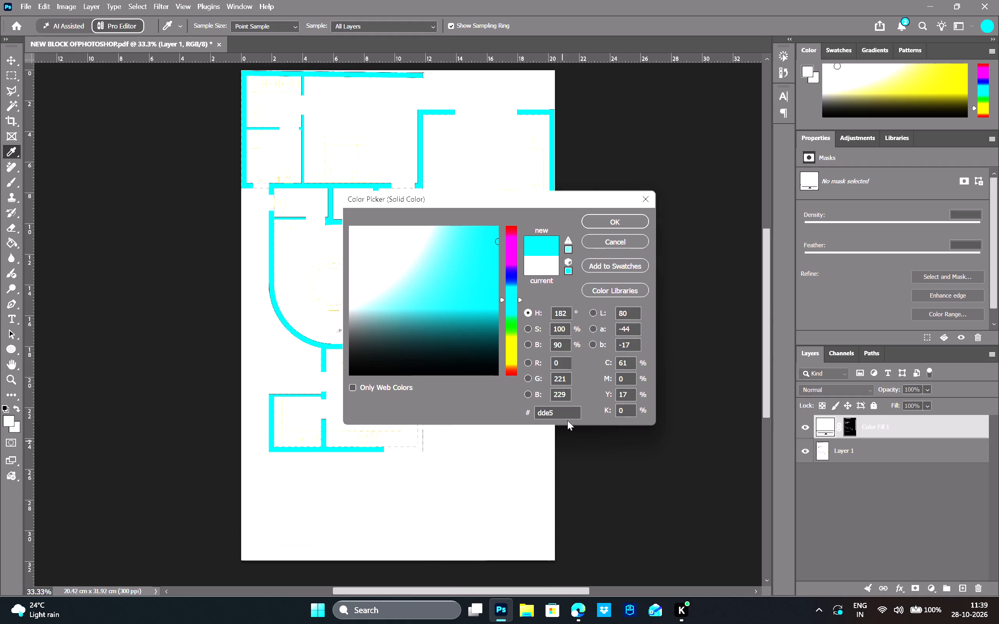
{"action": "left_click", "coordinate": [559, 416]}
{"action": "type", "text": "b6"}
{"action": "left_click", "coordinate": [616, 224]}
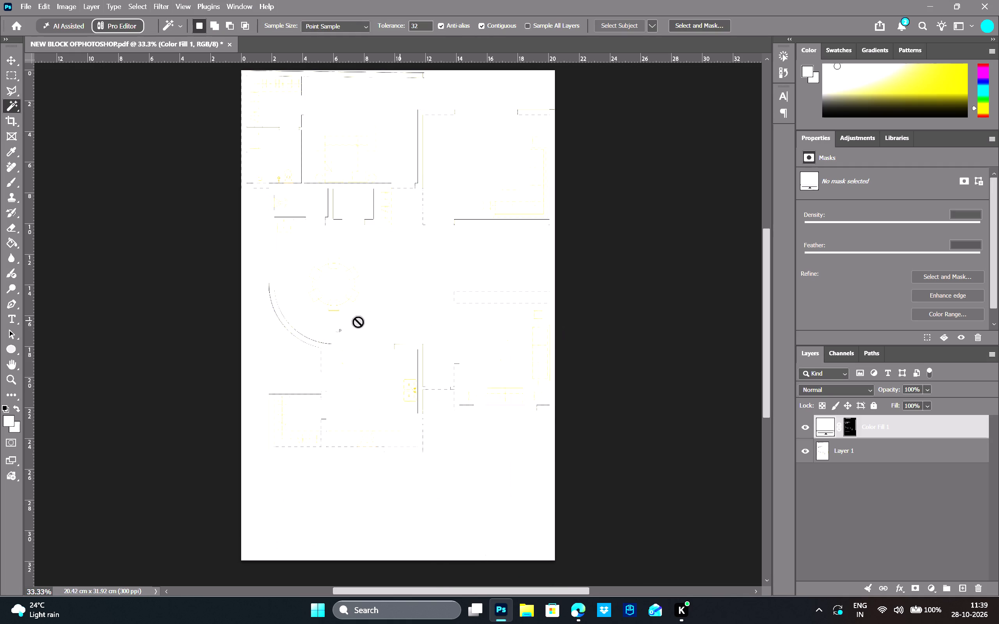
Switch to Microsoft Edge, browse more trending palettes and copy the colour CCD5AE from the Golden Summer Fields palette.
{"action": "left_click", "coordinate": [575, 610]}
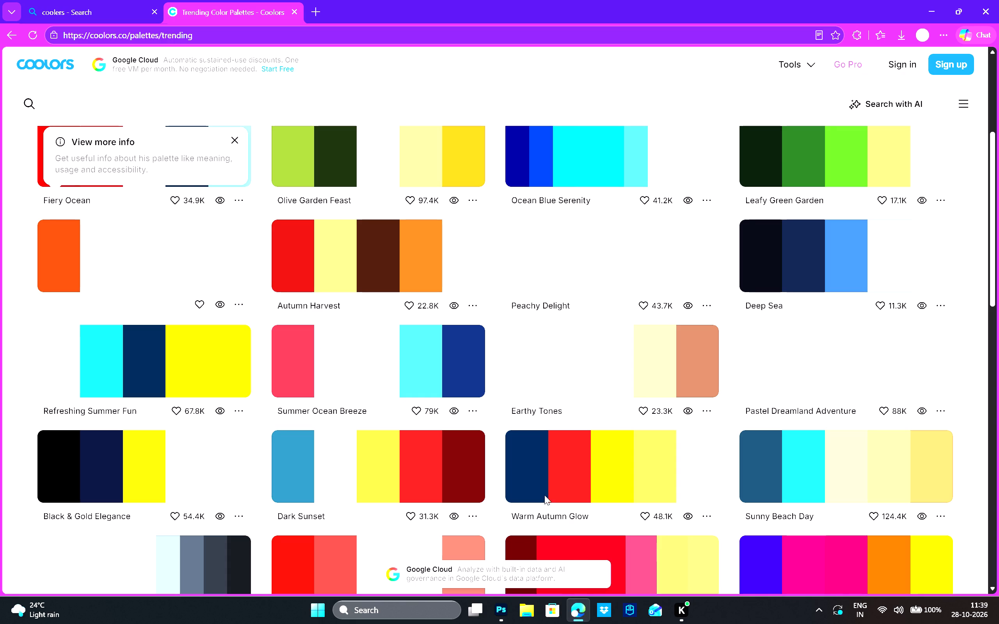
{"action": "scroll", "coordinate": [420, 339], "scroll_direction": "down", "scroll_amount": 5}
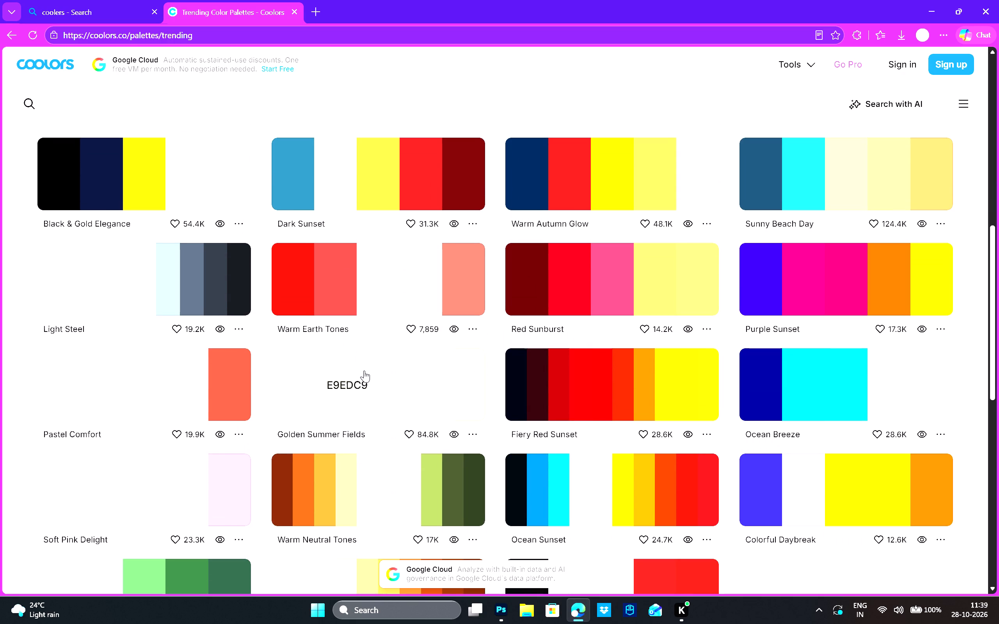
{"action": "scroll", "coordinate": [364, 370], "scroll_direction": "down", "scroll_amount": 4}
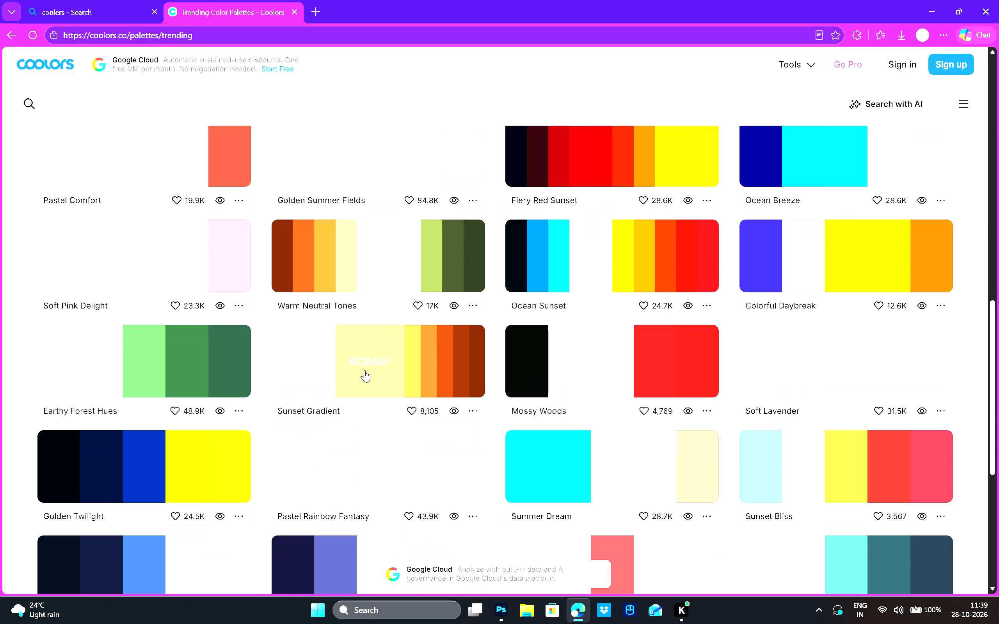
{"action": "scroll", "coordinate": [299, 204], "scroll_direction": "up", "scroll_amount": 2}
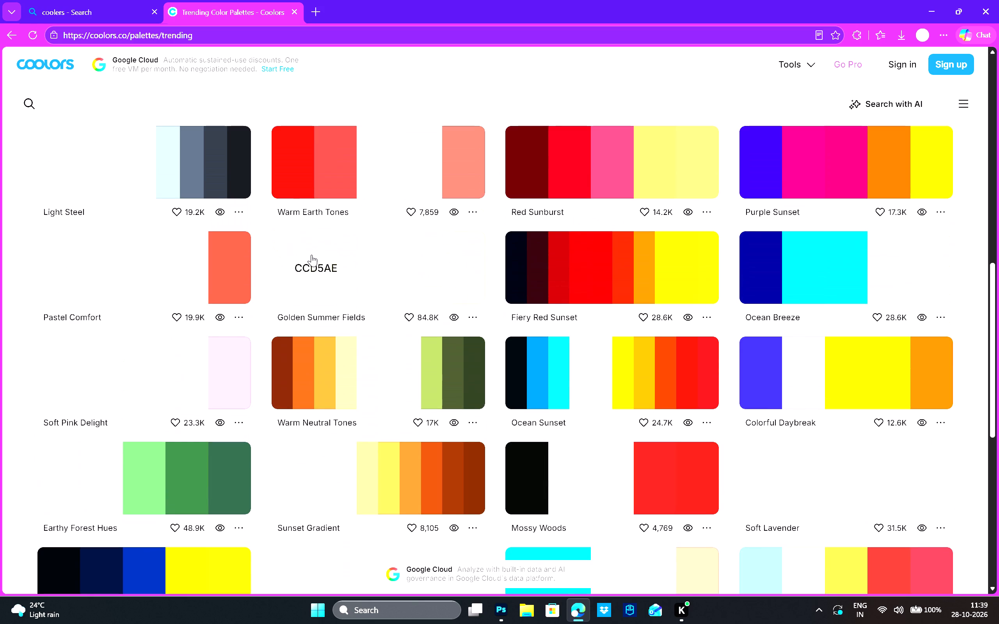
{"action": "left_click_drag", "start_coordinate": [336, 267], "coordinate": [315, 268]}
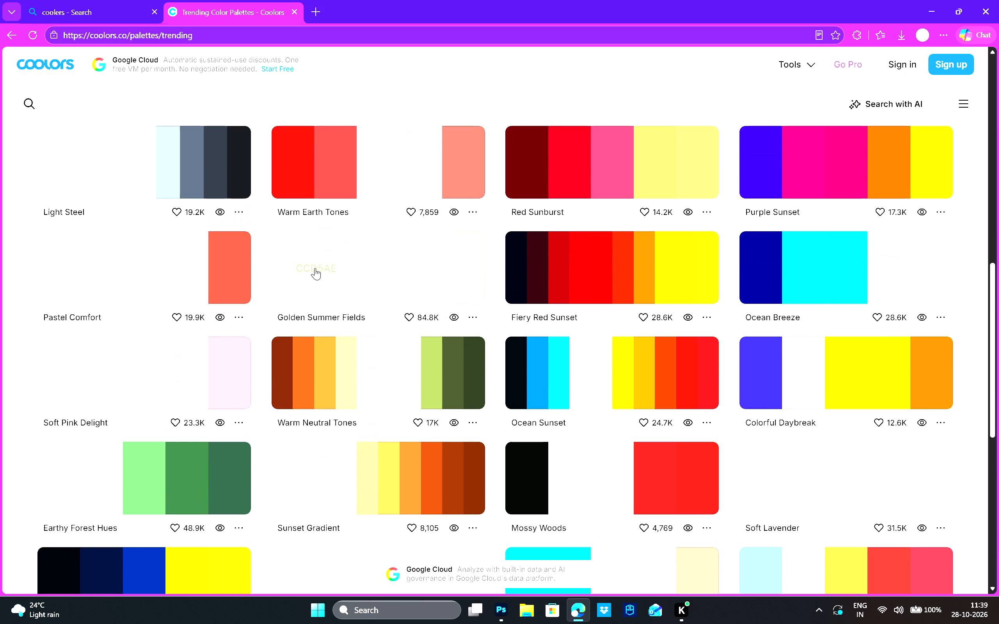
{"action": "left_click_drag", "start_coordinate": [315, 268], "coordinate": [298, 269]}
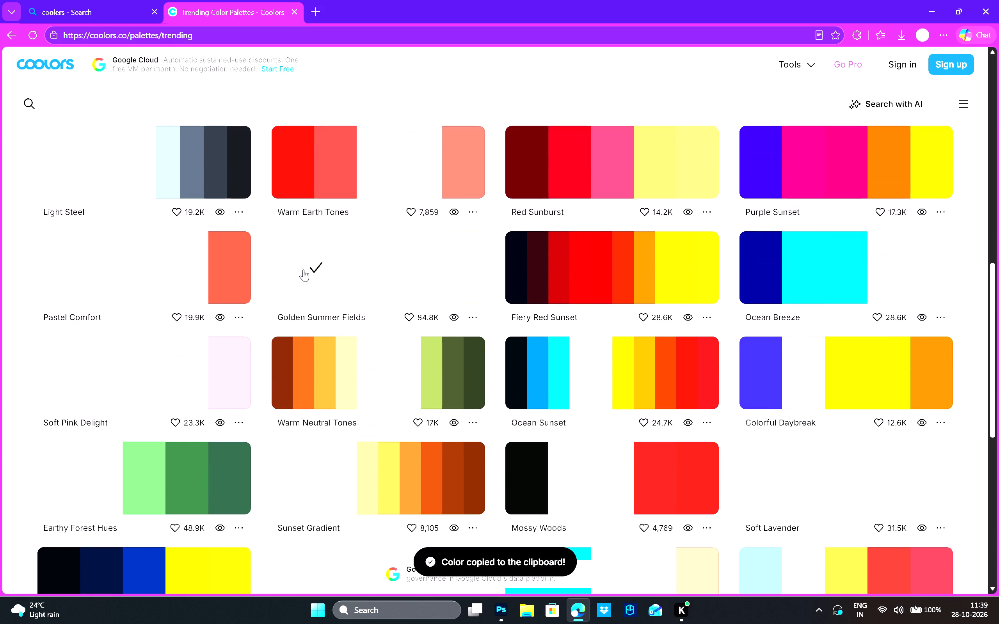
{"action": "right_click", "coordinate": [303, 269]}
{"action": "left_click", "coordinate": [308, 257]}
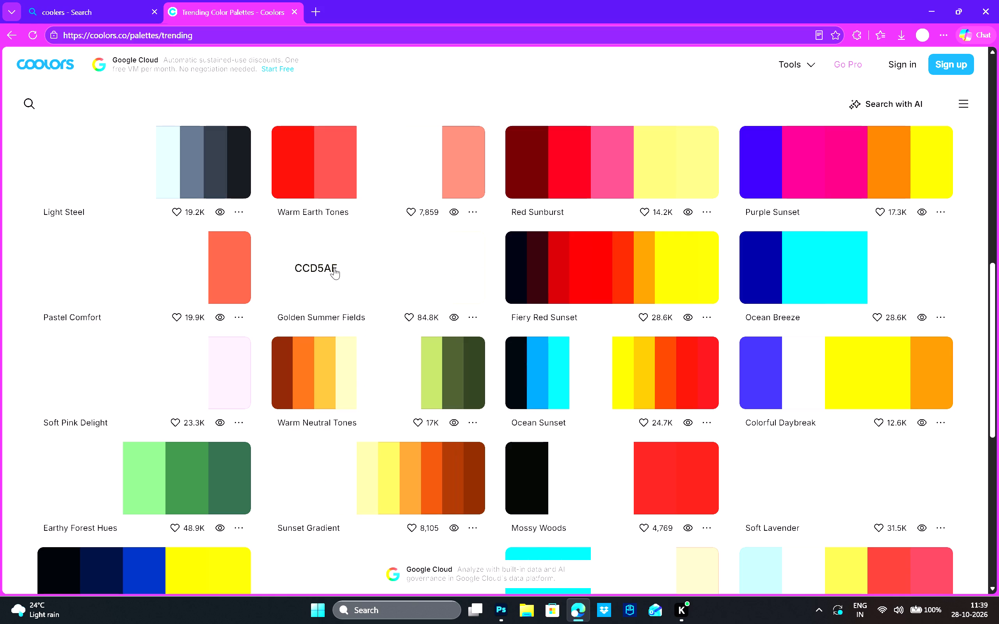
{"action": "double_click", "coordinate": [336, 268]}
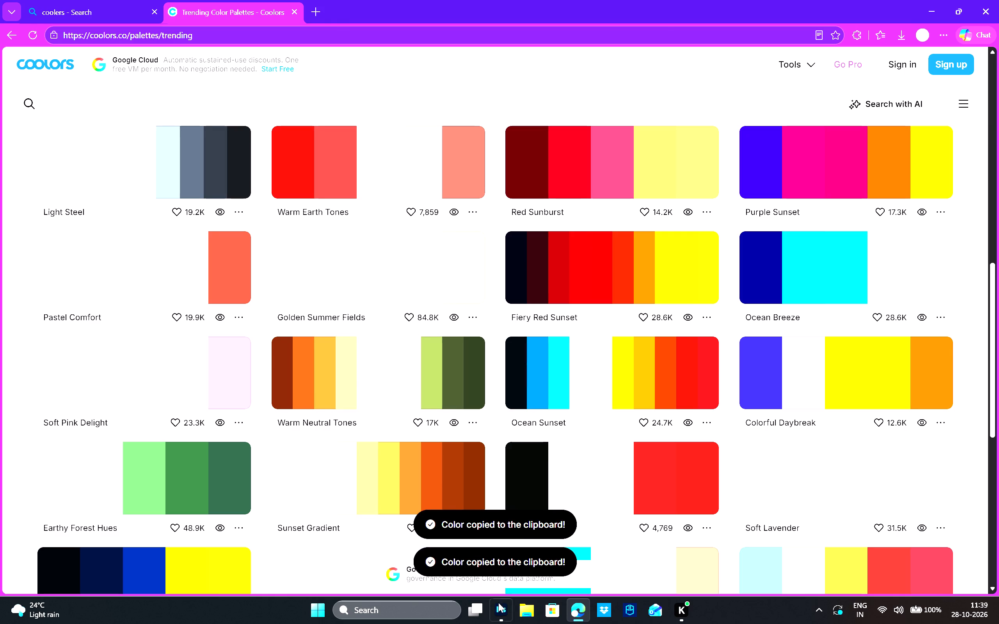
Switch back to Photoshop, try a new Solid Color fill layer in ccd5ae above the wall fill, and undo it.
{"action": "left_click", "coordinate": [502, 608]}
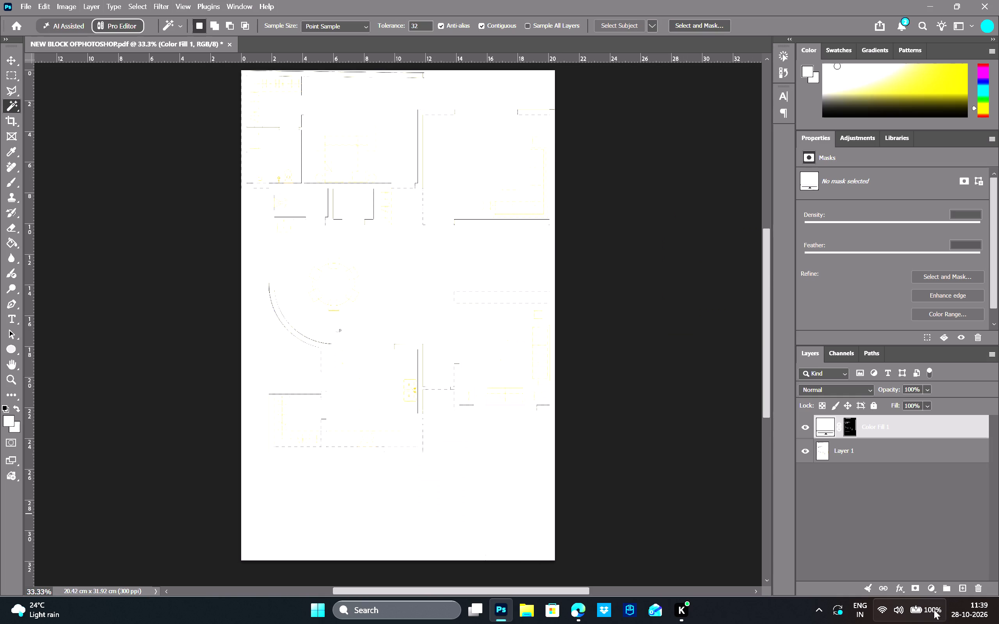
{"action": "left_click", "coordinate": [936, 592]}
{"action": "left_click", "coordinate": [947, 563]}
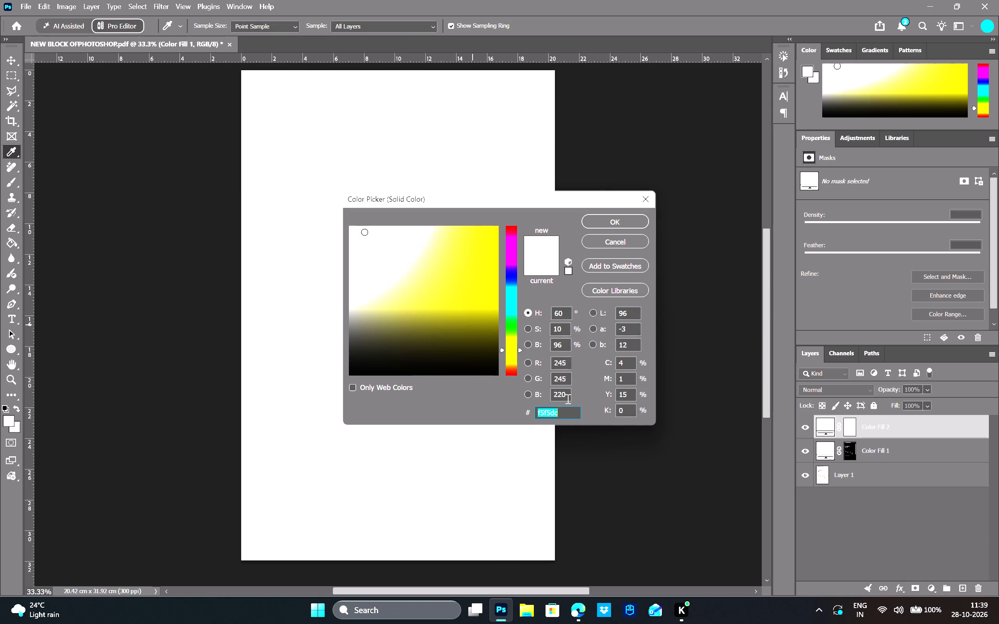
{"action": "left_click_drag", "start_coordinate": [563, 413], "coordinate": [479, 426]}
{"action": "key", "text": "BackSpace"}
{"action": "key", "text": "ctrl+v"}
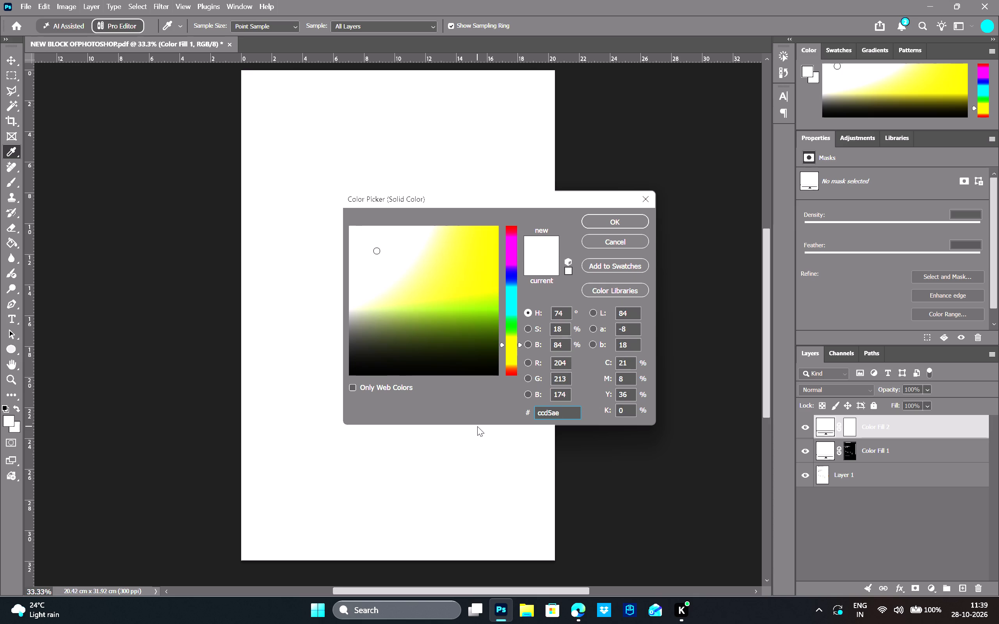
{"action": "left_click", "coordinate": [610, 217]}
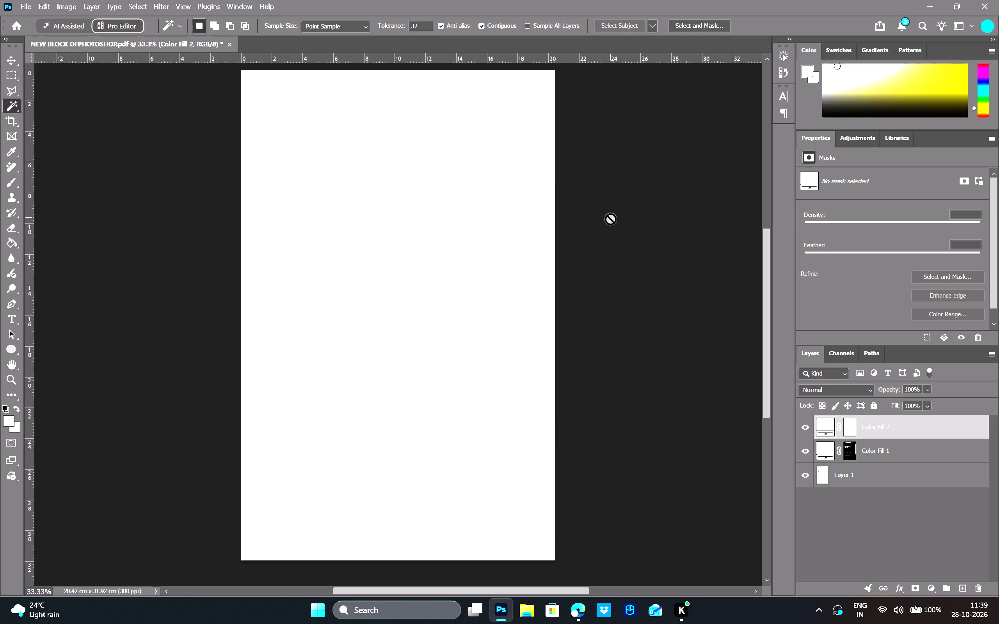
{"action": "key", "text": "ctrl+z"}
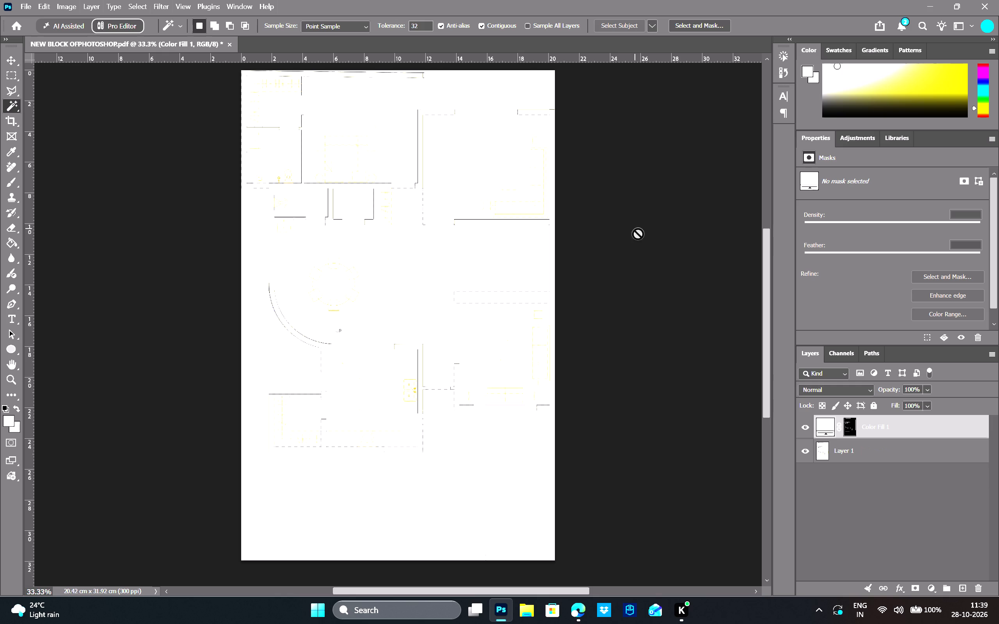
Set the existing wall fill layer's hex colour to ccd5ae.
{"action": "double_click", "coordinate": [825, 426]}
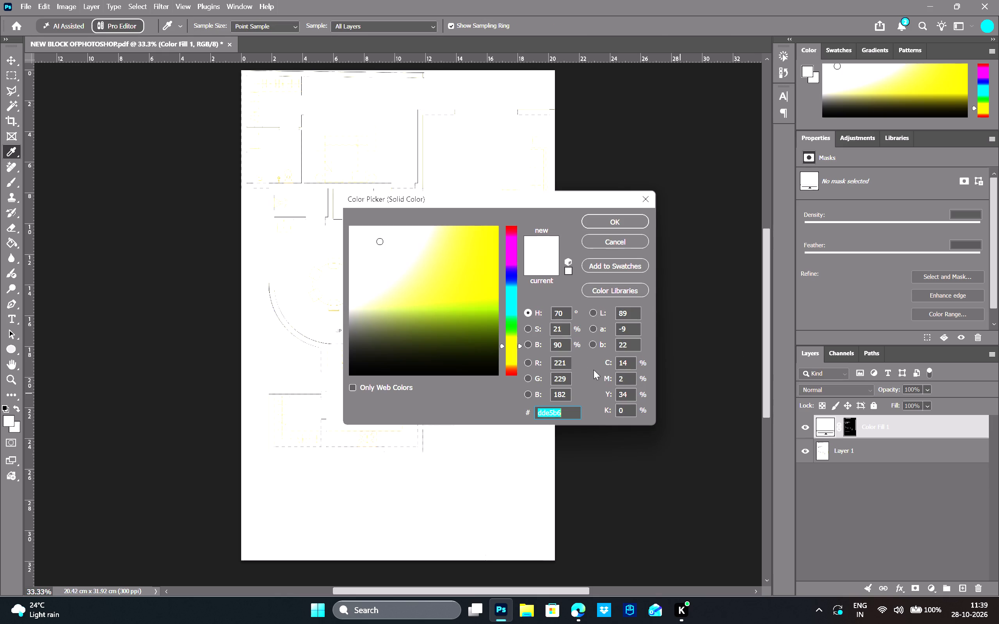
{"action": "left_click_drag", "start_coordinate": [560, 415], "coordinate": [455, 412]}
{"action": "key", "text": "BackSpace"}
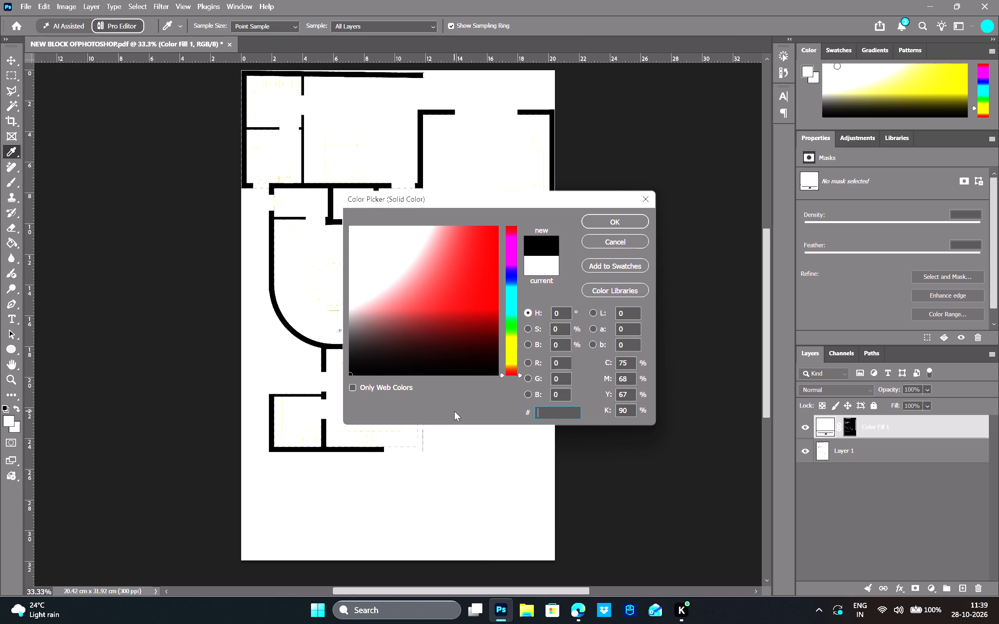
{"action": "key", "text": "ctrl+v"}
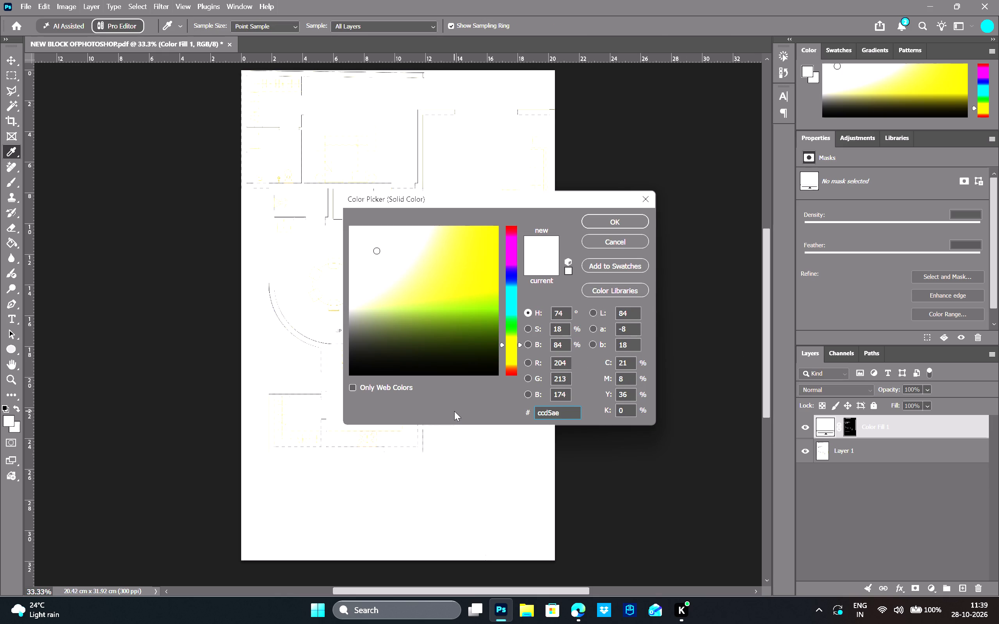
{"action": "left_click", "coordinate": [616, 218]}
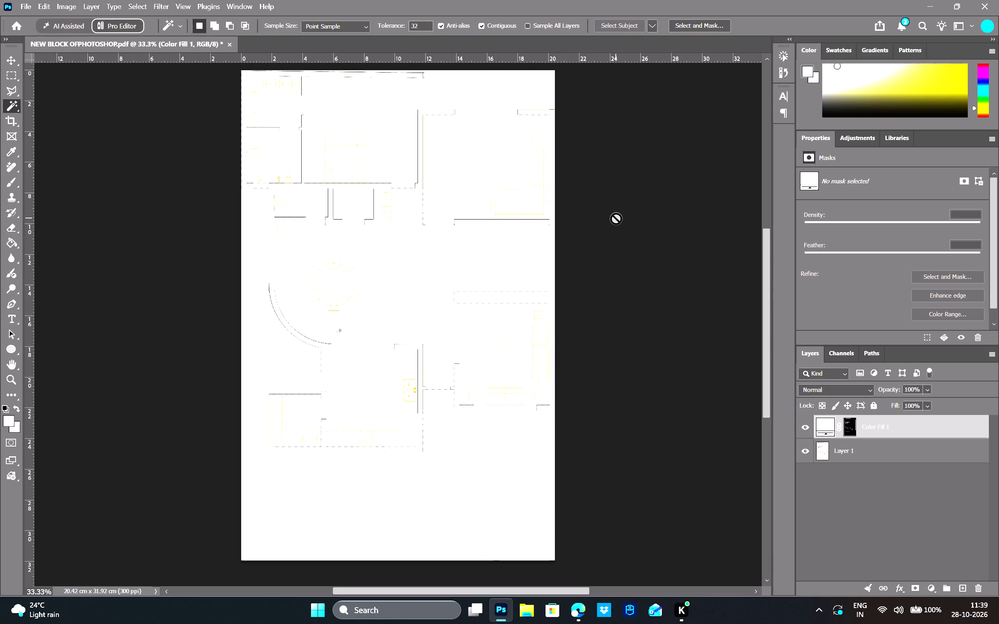
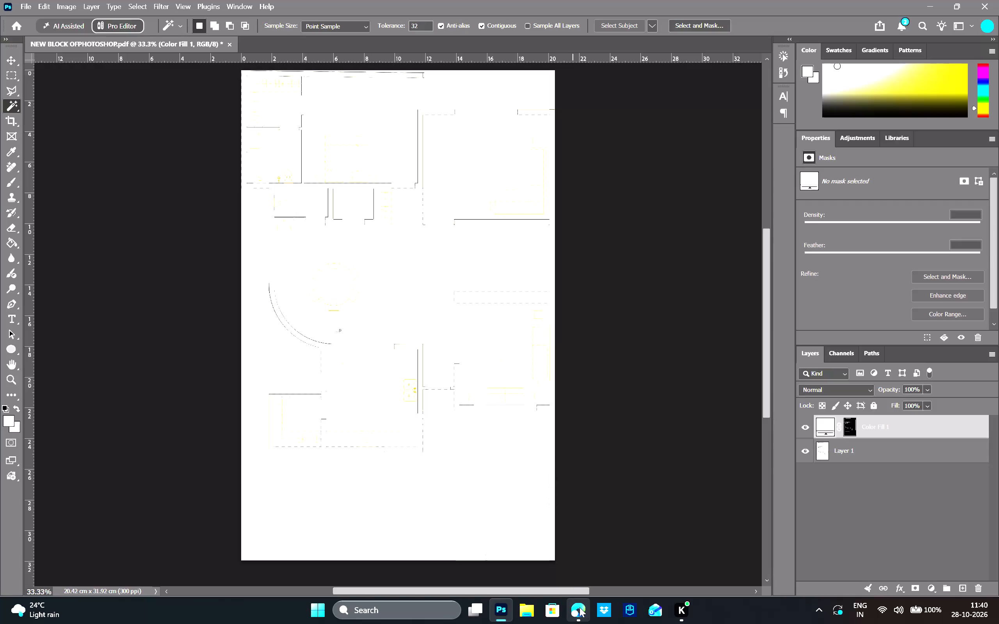
Switch back to Microsoft Edge to view the trending color palettes on Coolors.
{"action": "left_click", "coordinate": [580, 608]}
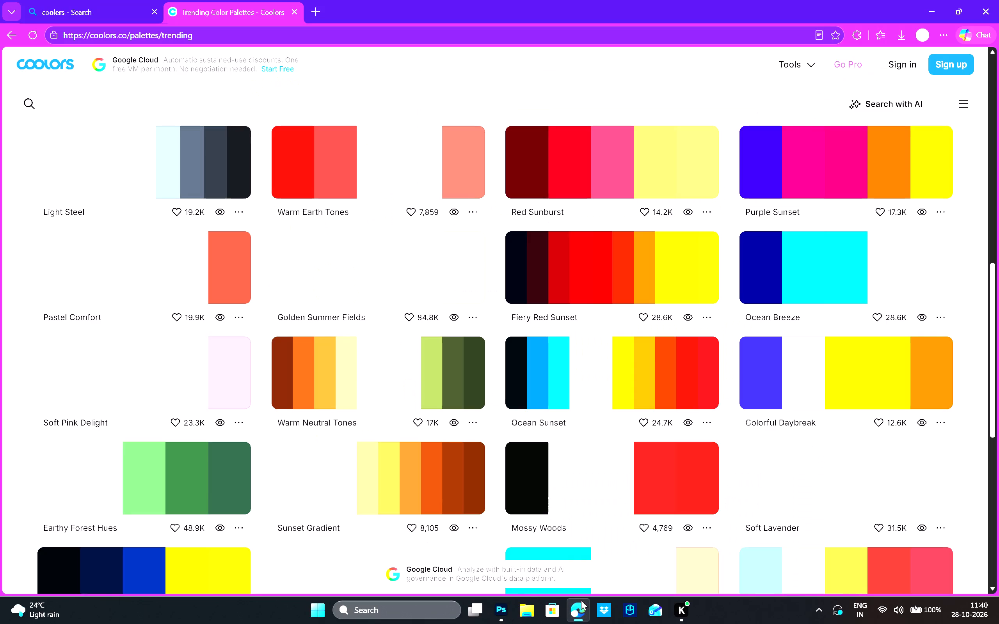
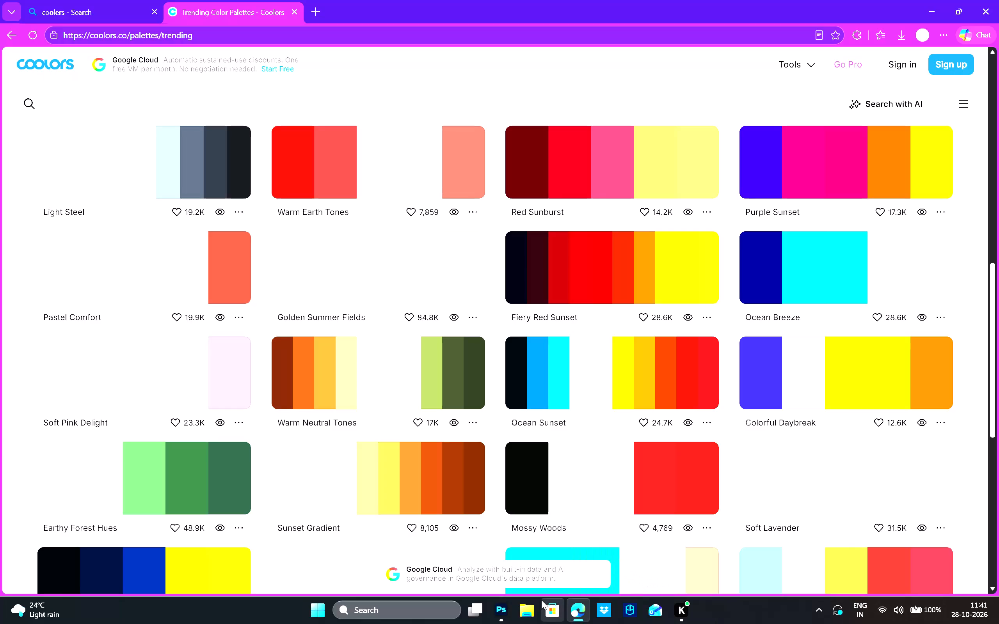
Switch to Photoshop and change the Color Fill 1 layer's colour to hex 3a4e89.
{"action": "left_click", "coordinate": [501, 608]}
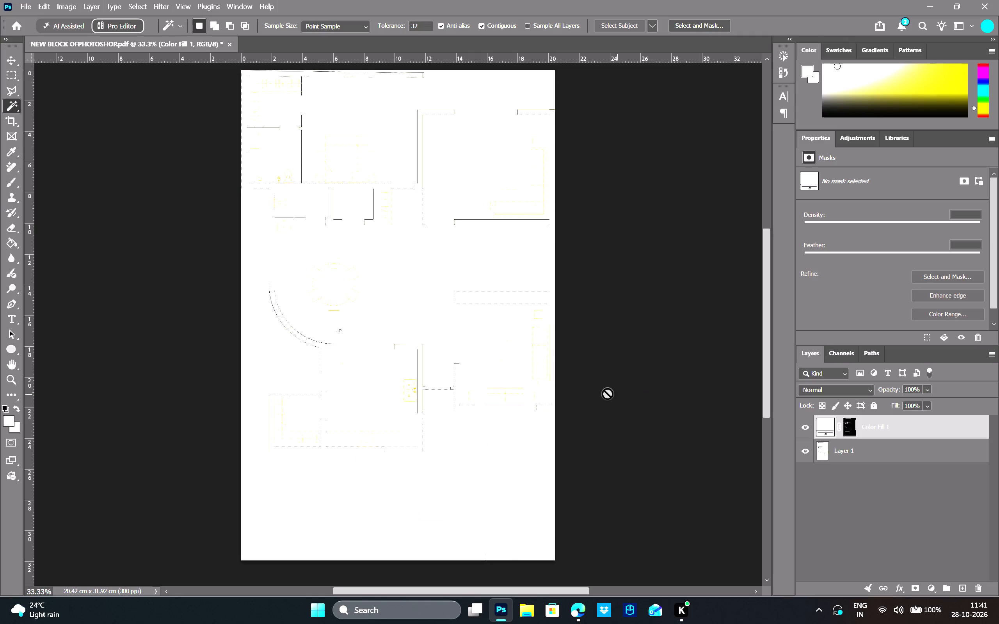
{"action": "left_click", "coordinate": [822, 425]}
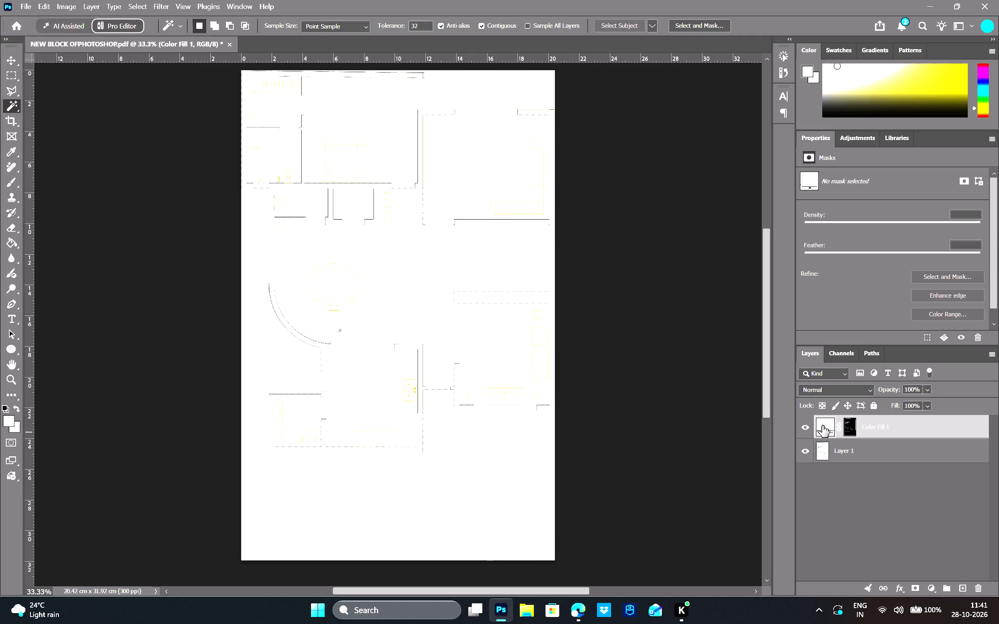
{"action": "double_click", "coordinate": [822, 425]}
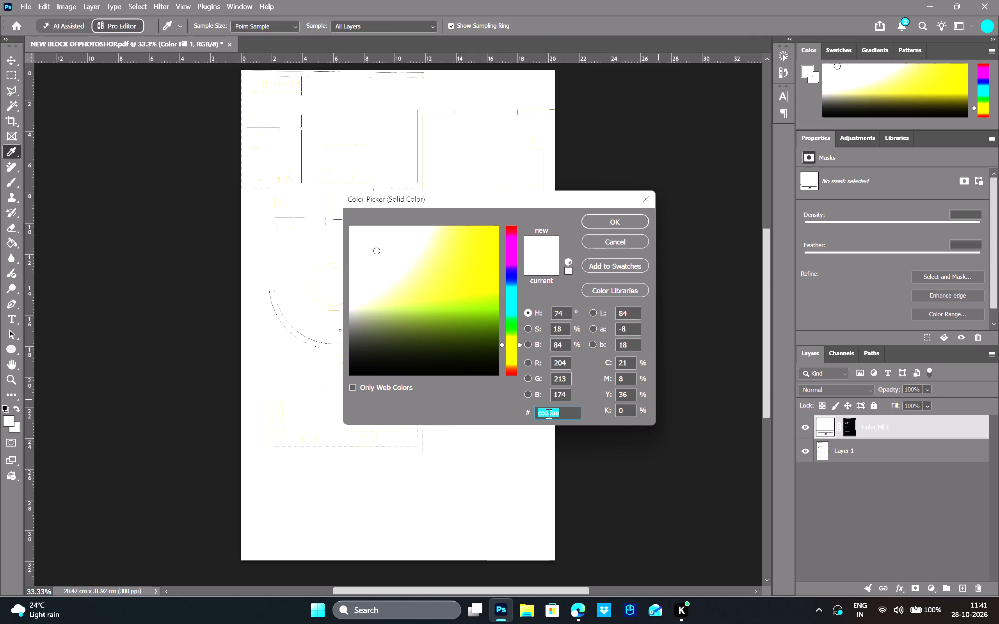
{"action": "left_click_drag", "start_coordinate": [567, 411], "coordinate": [487, 409]}
{"action": "key", "text": "BackSpace"}
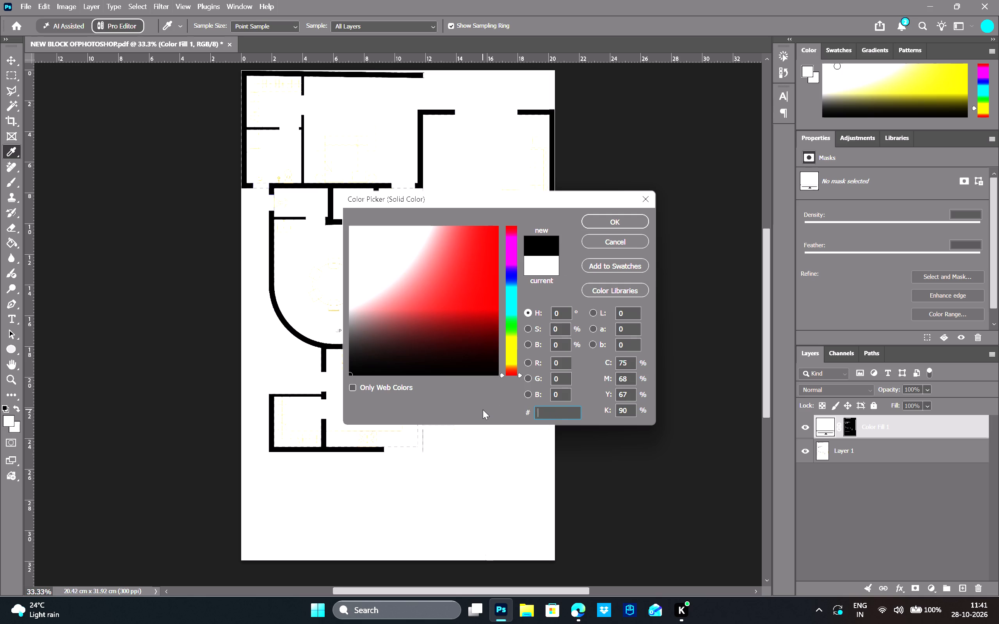
{"action": "type", "text": "3a"}
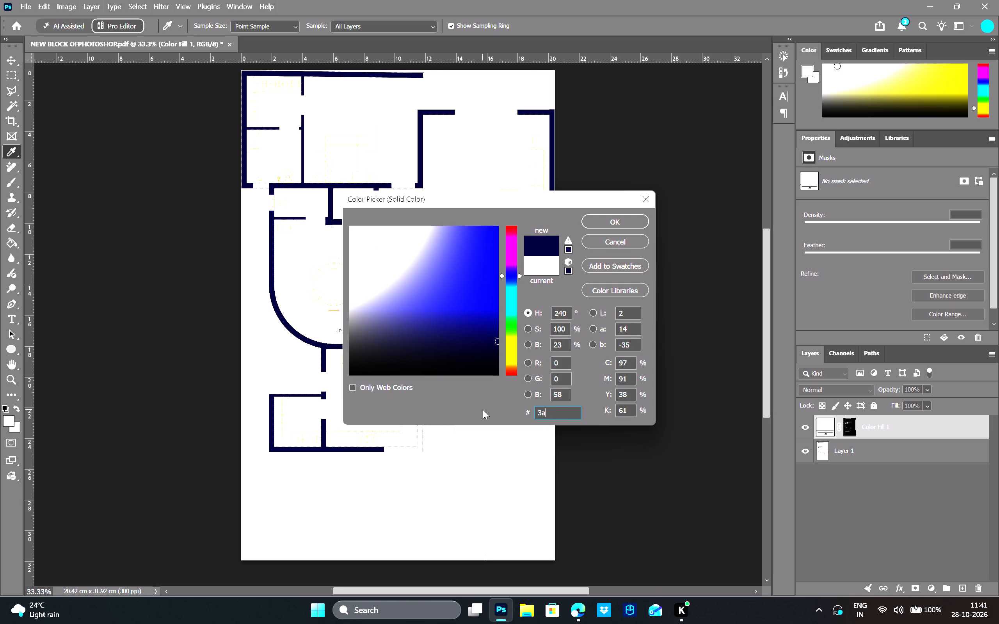
{"action": "key", "text": "4"}
{"action": "type", "text": "e89"}
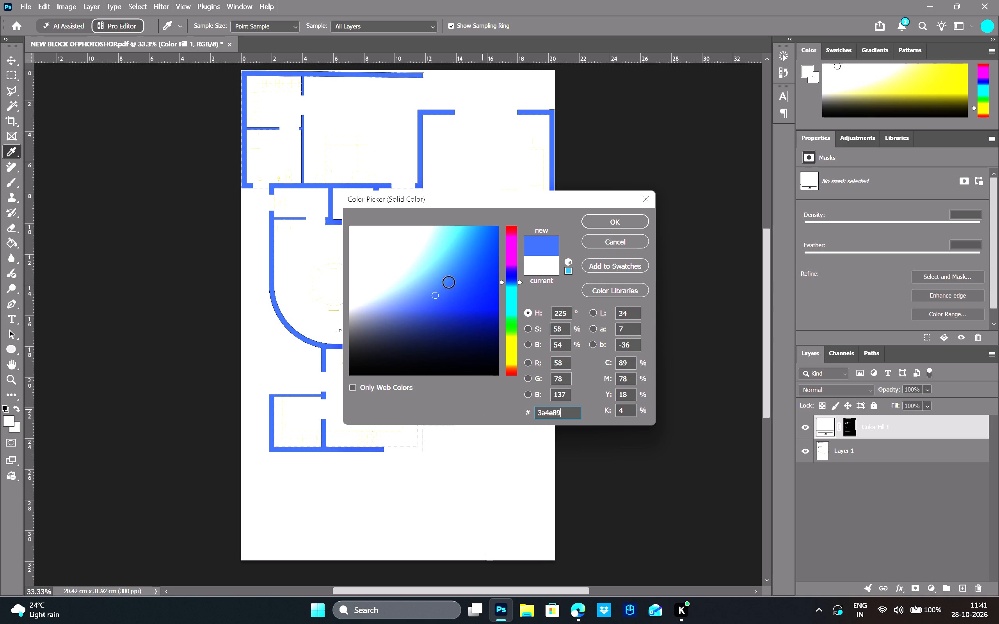
Adjust the wall fill to a deeper blue of the same hue, about hex 223670, and apply it.
{"action": "left_click_drag", "start_coordinate": [439, 292], "coordinate": [425, 269]}
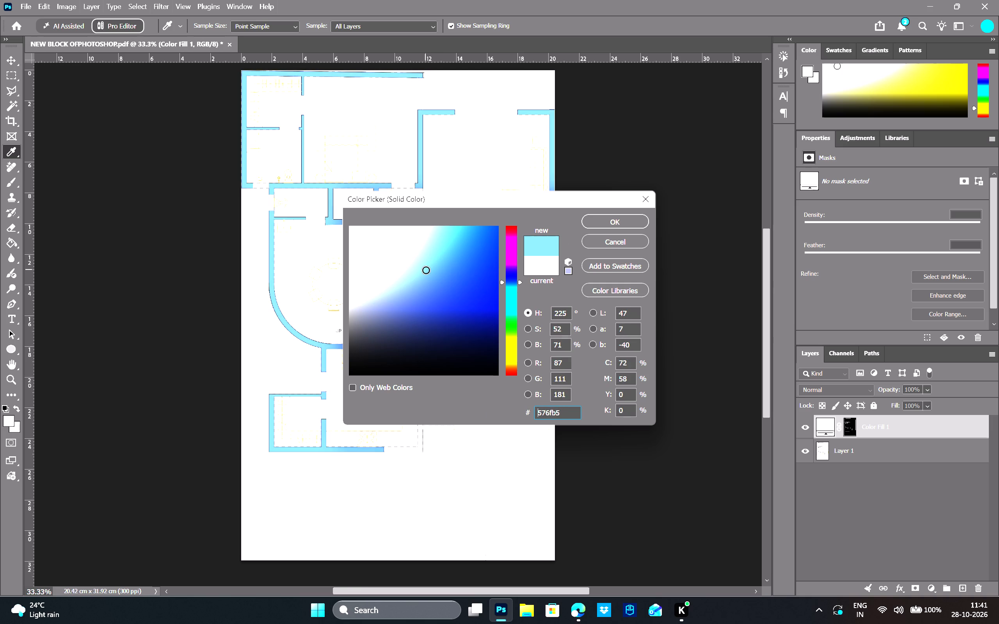
{"action": "left_click_drag", "start_coordinate": [425, 269], "coordinate": [434, 276]}
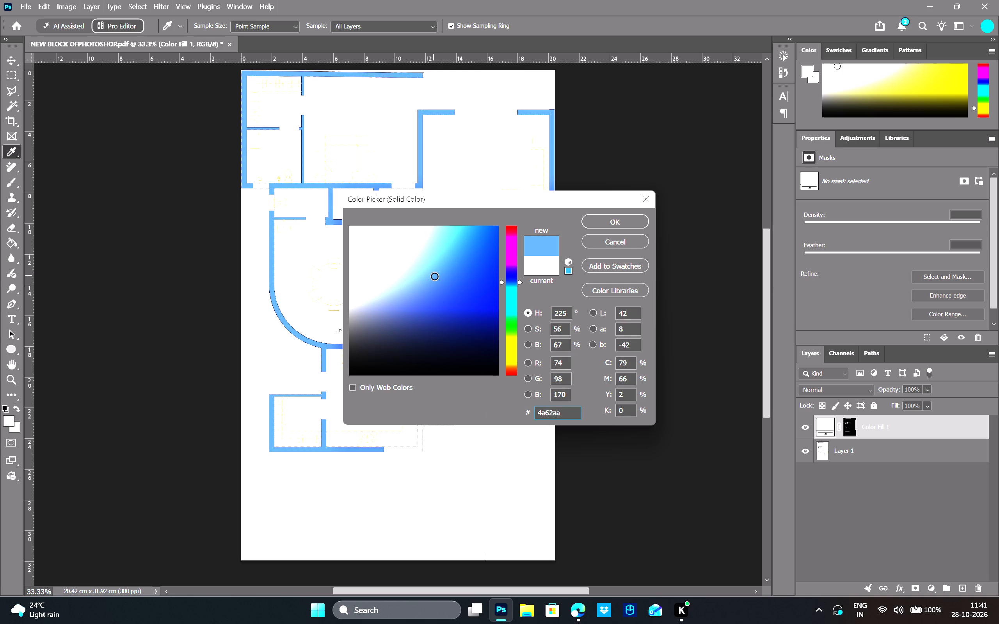
{"action": "left_click_drag", "start_coordinate": [434, 276], "coordinate": [434, 276]}
{"action": "left_click_drag", "start_coordinate": [434, 276], "coordinate": [444, 294]}
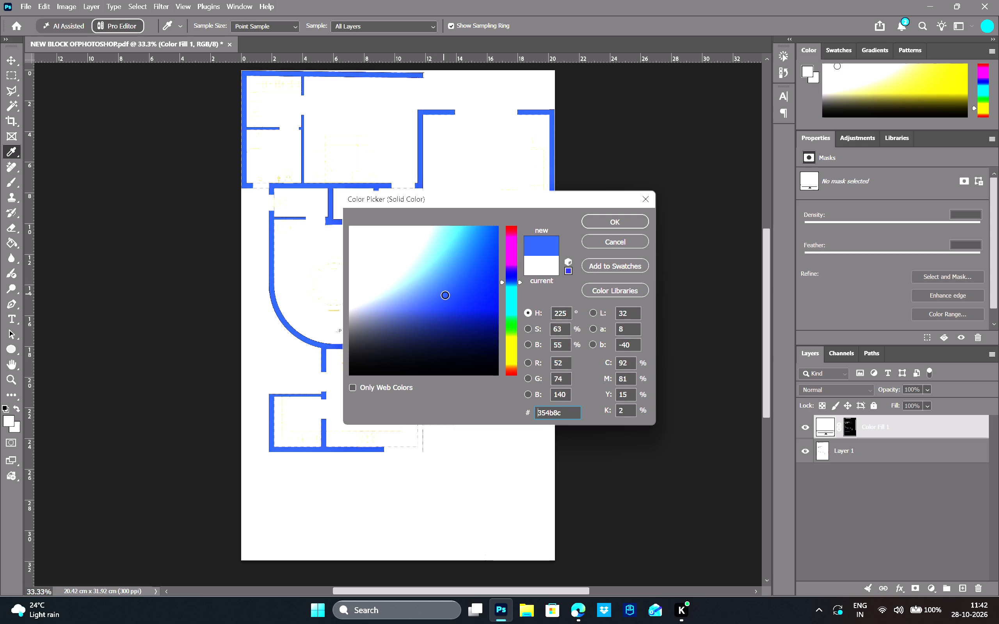
{"action": "left_click_drag", "start_coordinate": [444, 294], "coordinate": [450, 303]}
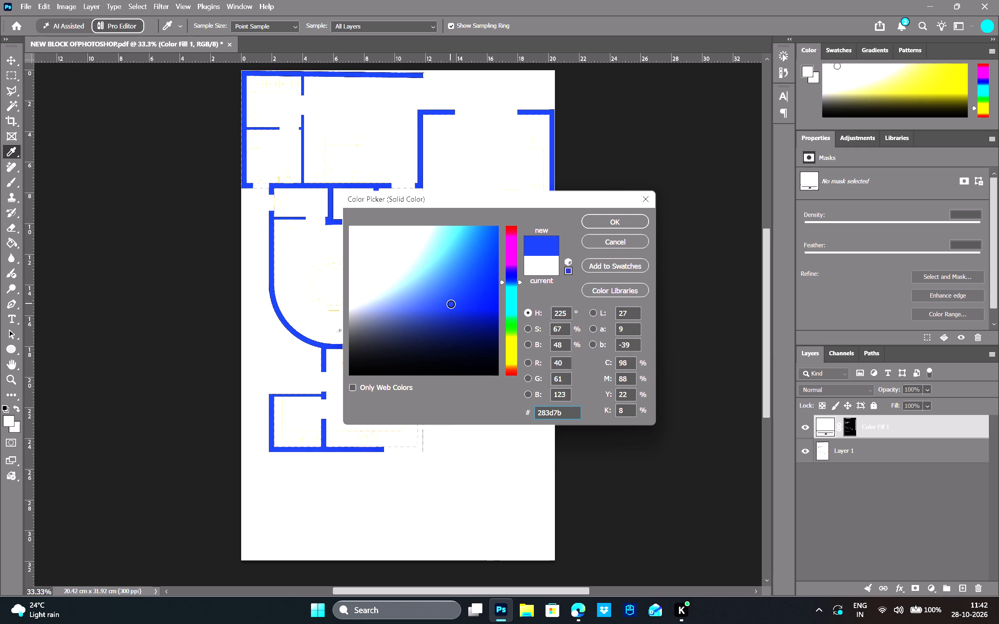
{"action": "left_click_drag", "start_coordinate": [450, 303], "coordinate": [449, 303]}
{"action": "left_click_drag", "start_coordinate": [449, 303], "coordinate": [453, 310]}
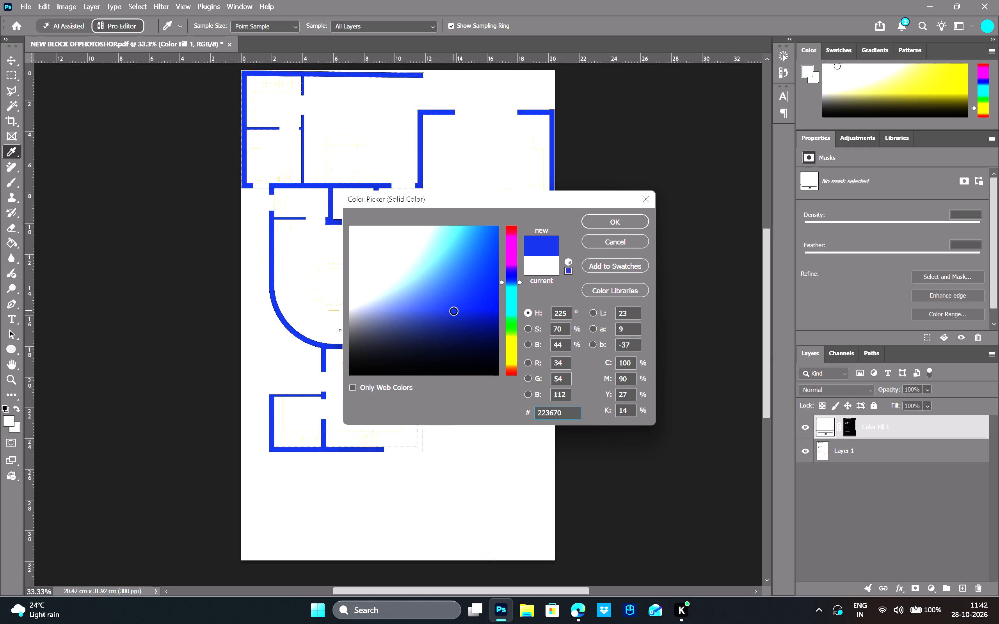
{"action": "left_click_drag", "start_coordinate": [453, 310], "coordinate": [453, 313]}
{"action": "left_click", "coordinate": [603, 224]}
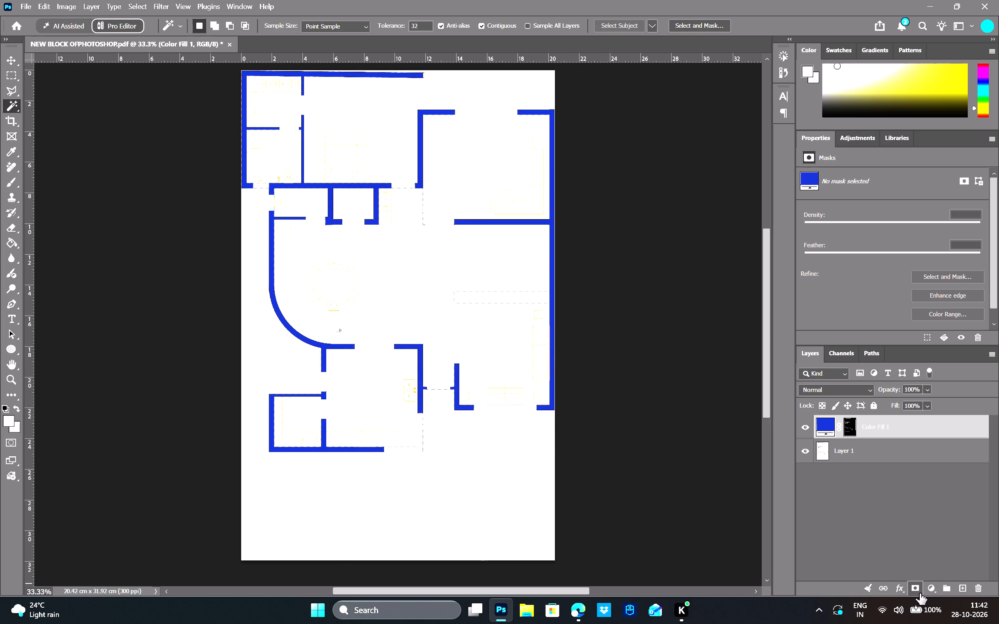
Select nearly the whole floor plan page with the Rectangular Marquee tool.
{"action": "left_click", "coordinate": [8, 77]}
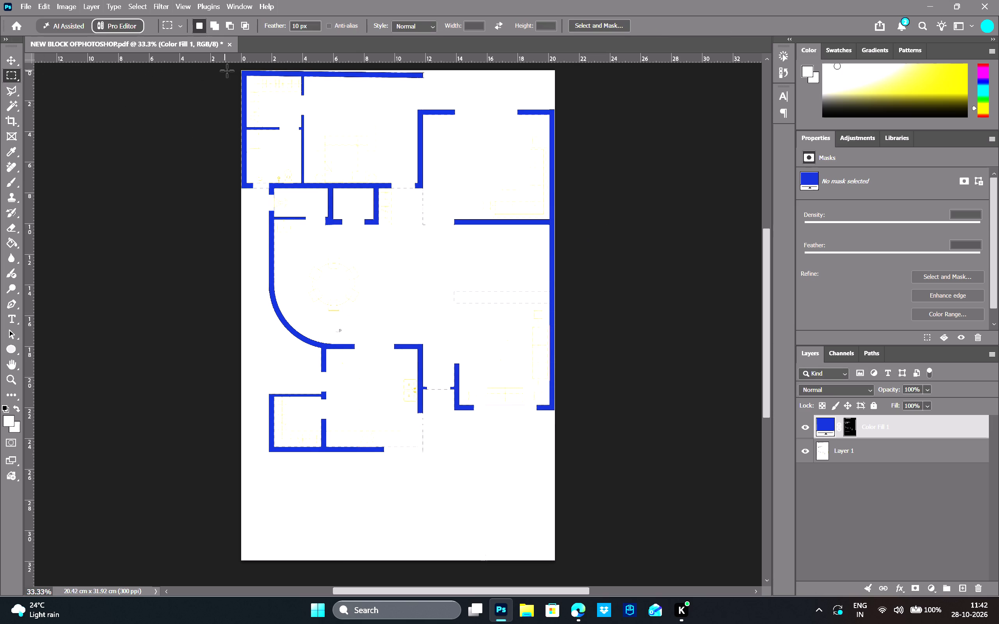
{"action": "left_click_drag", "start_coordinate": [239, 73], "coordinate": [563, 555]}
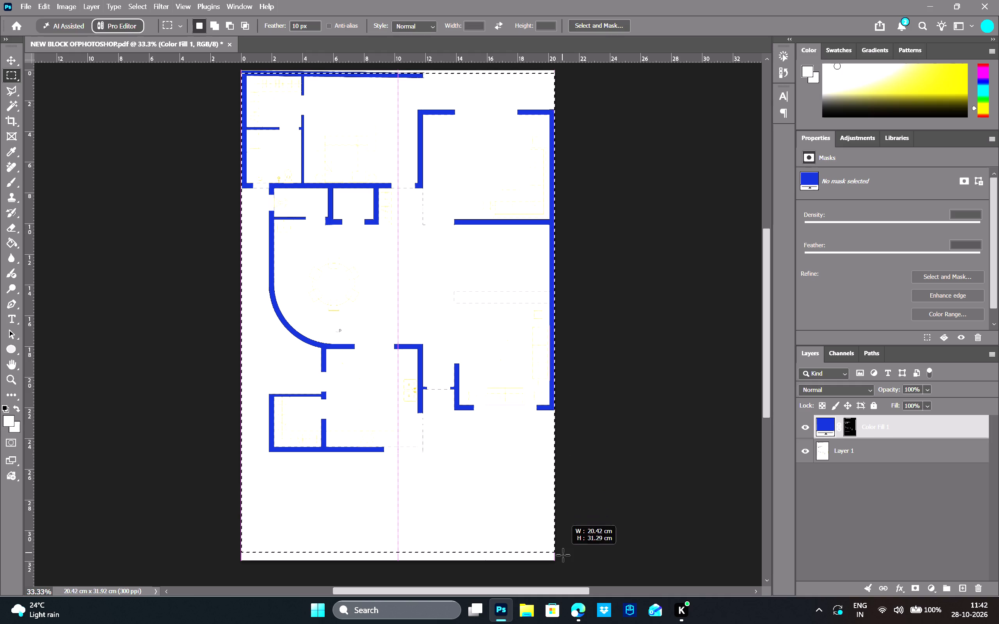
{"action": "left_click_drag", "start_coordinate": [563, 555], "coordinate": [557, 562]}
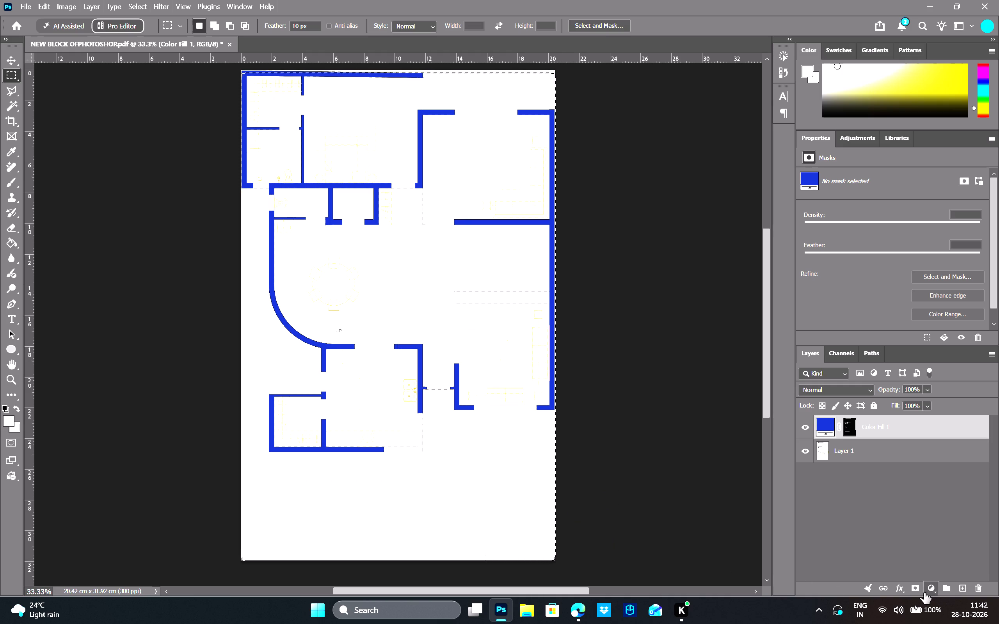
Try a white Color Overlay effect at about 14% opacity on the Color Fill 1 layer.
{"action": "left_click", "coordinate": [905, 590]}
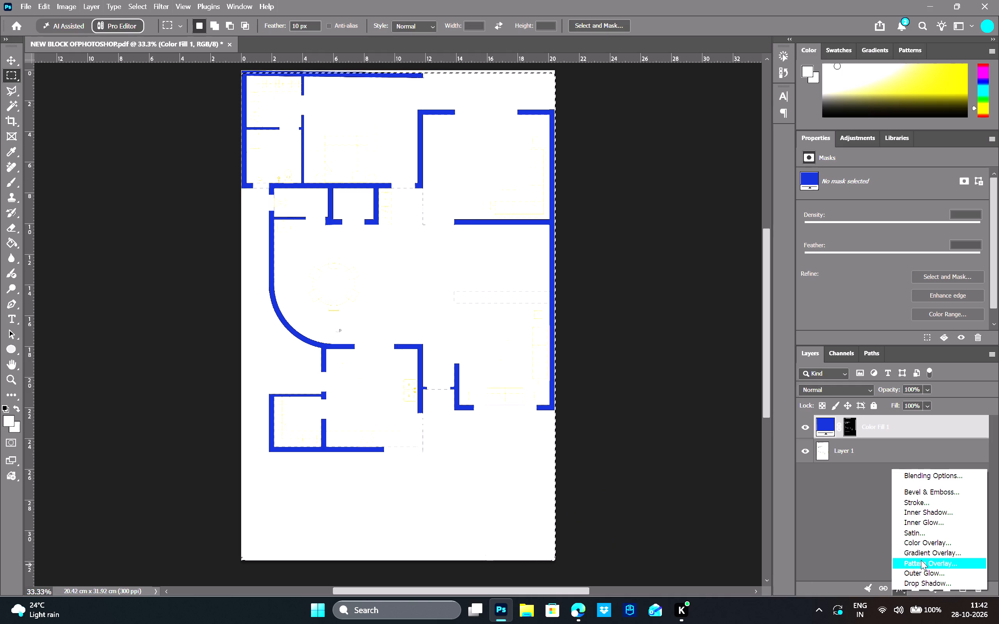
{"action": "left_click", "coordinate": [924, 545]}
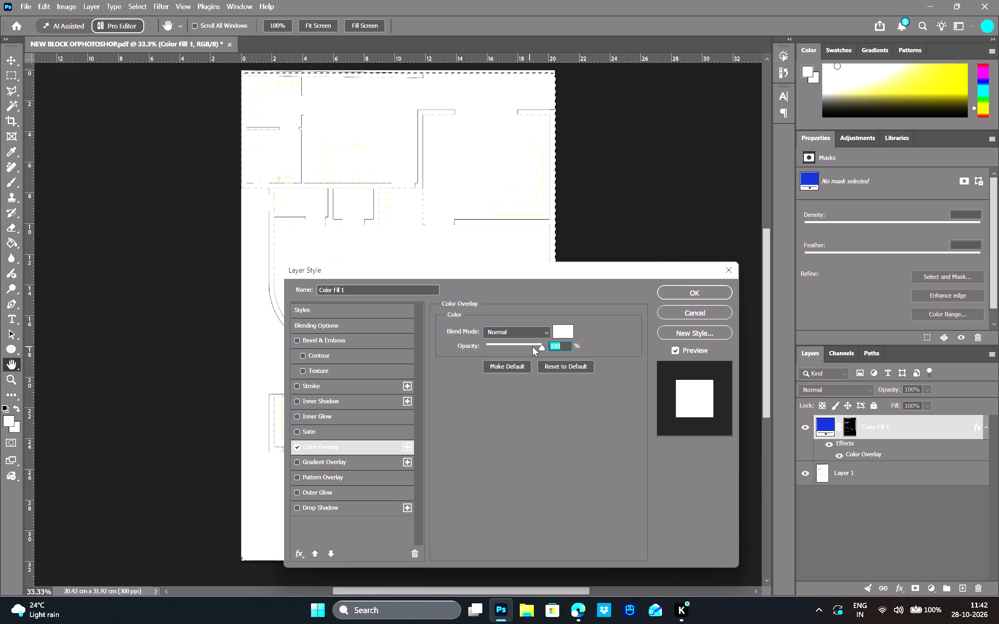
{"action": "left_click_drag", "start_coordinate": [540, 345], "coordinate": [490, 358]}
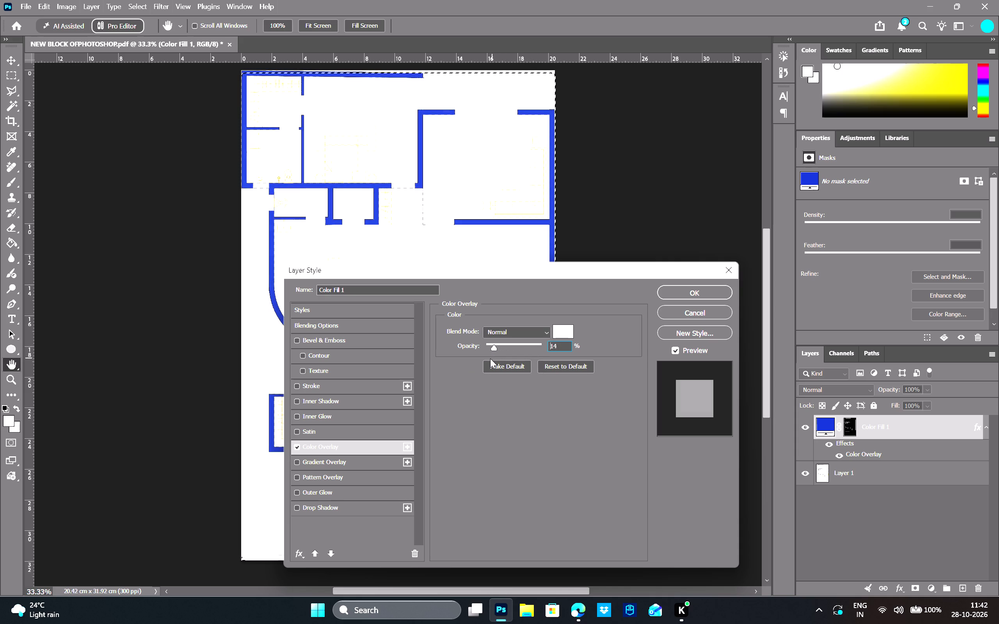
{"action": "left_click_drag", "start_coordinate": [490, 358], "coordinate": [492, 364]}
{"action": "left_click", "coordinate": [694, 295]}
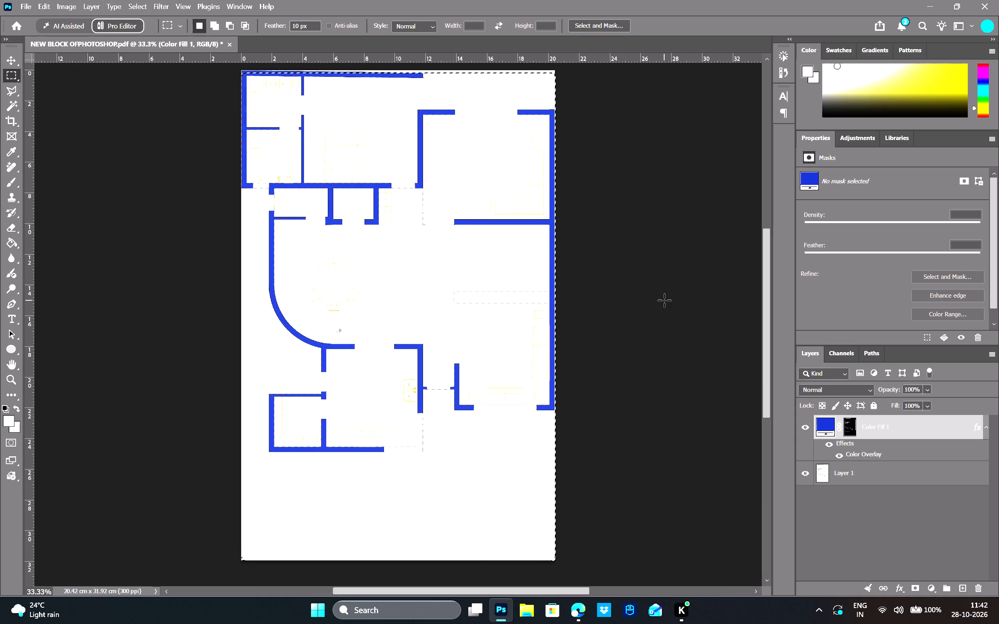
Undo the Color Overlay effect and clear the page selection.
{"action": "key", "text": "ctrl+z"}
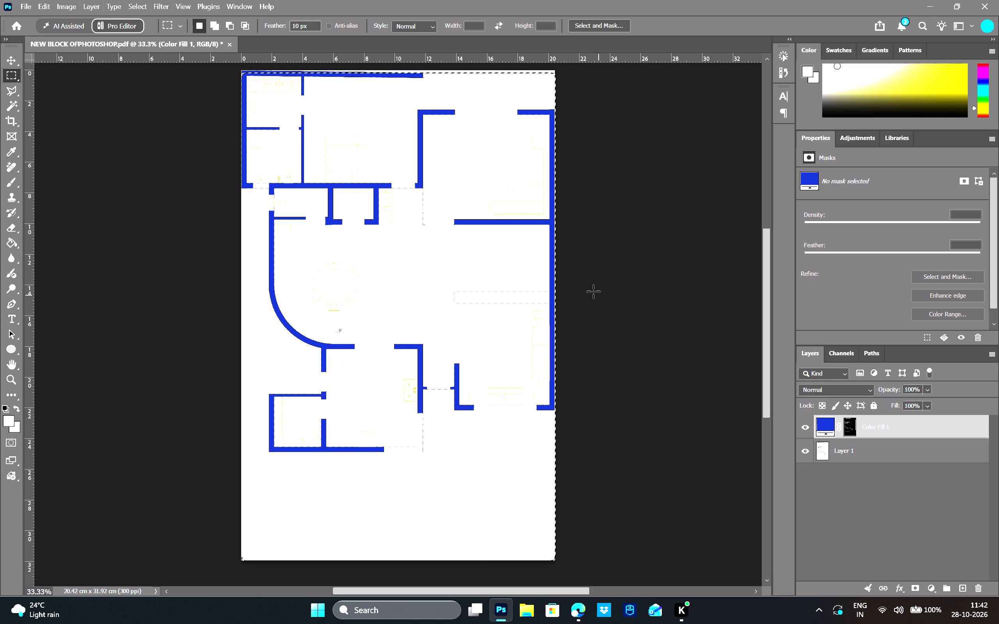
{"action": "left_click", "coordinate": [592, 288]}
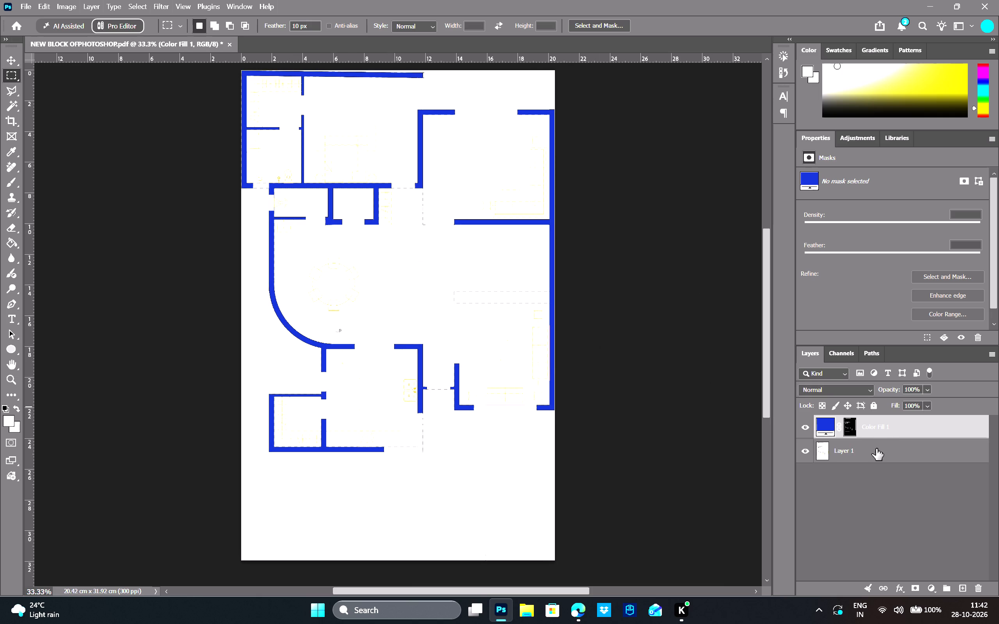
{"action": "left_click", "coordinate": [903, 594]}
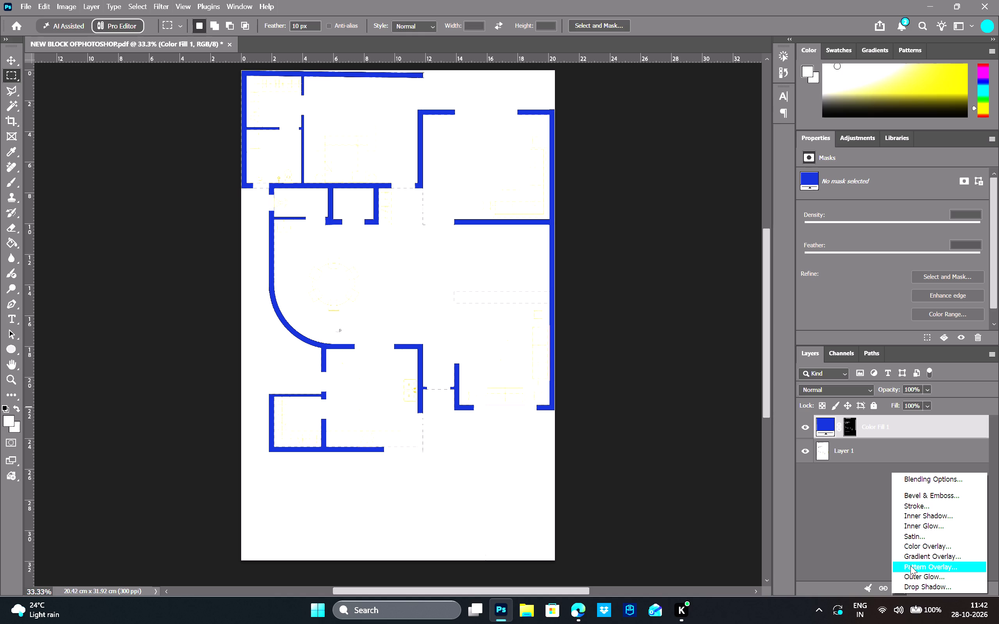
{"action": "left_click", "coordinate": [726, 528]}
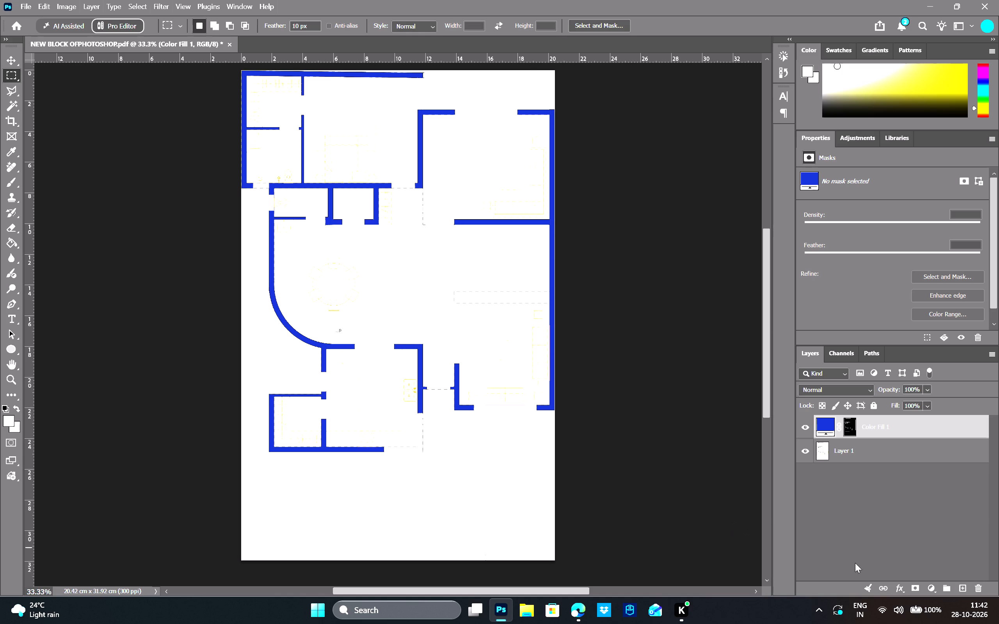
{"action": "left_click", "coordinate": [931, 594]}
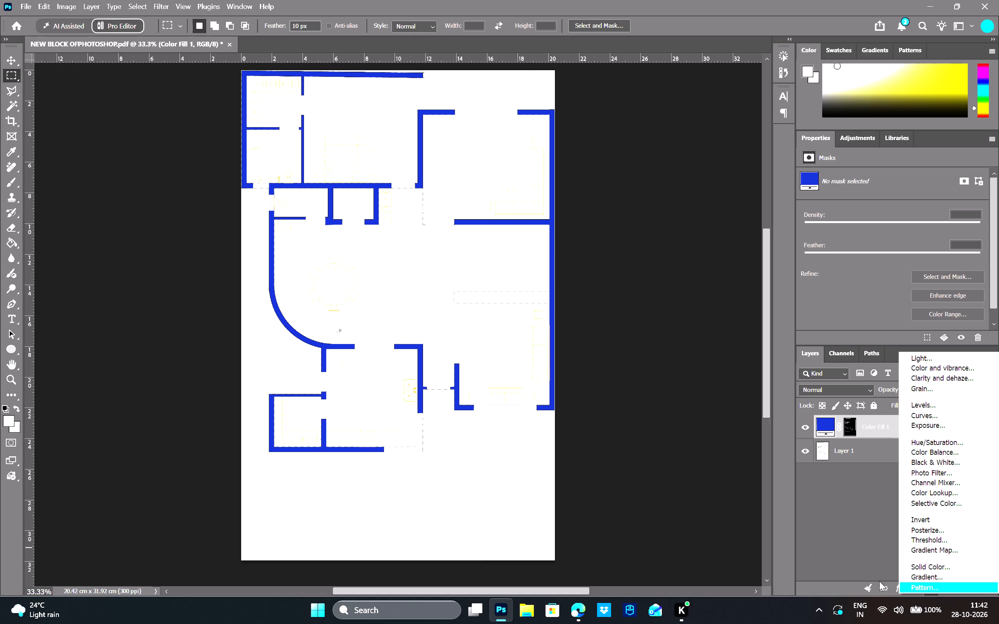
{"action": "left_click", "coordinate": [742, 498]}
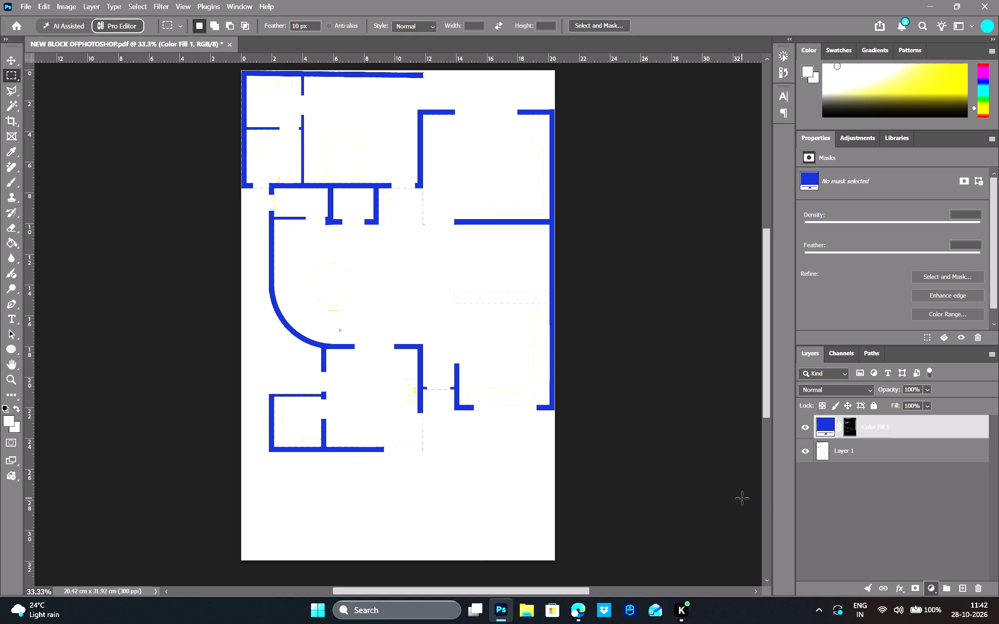
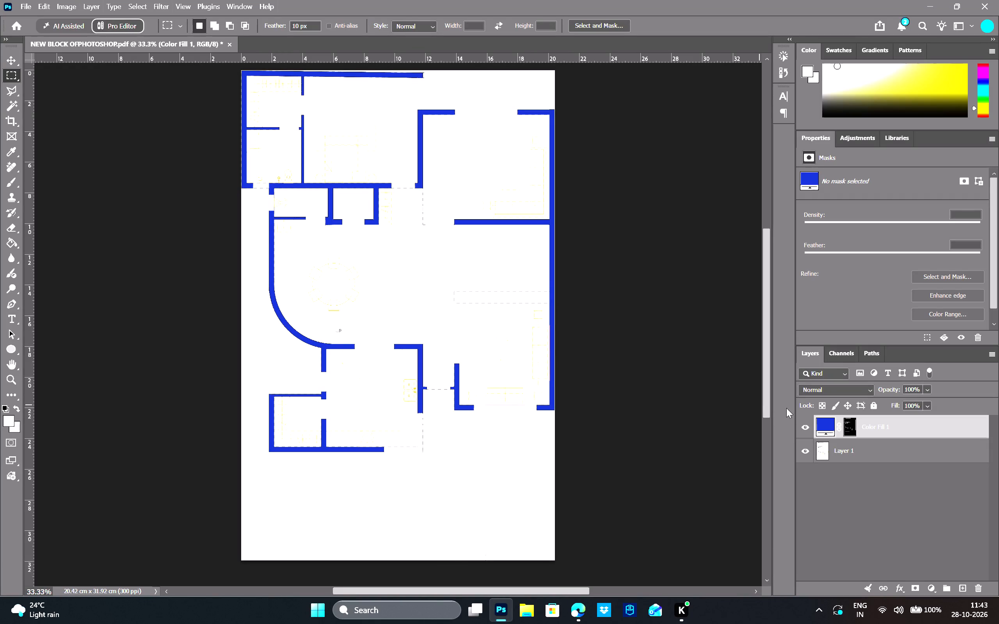
Readjust the Color Fill 1 wall colour, trying a pale tint before picking a deep blue of about hex 233772.
{"action": "double_click", "coordinate": [819, 423]}
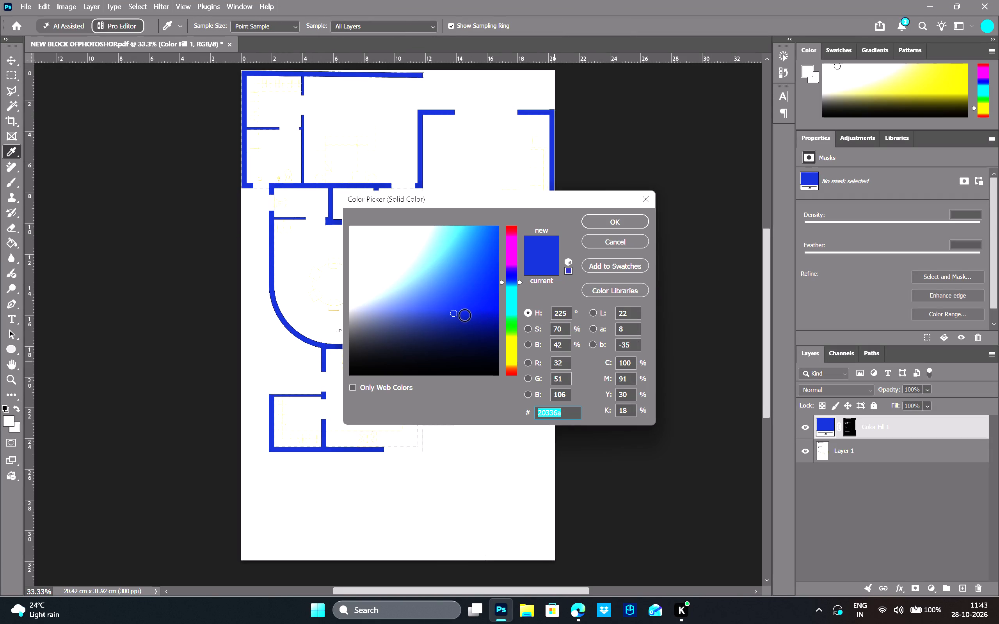
{"action": "left_click_drag", "start_coordinate": [457, 316], "coordinate": [377, 233]}
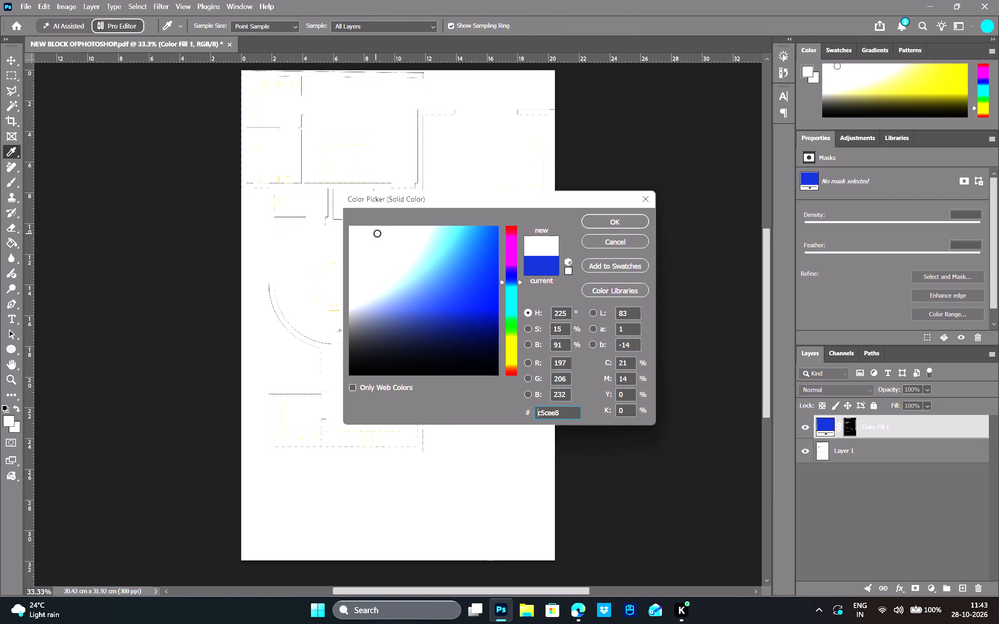
{"action": "left_click_drag", "start_coordinate": [377, 233], "coordinate": [453, 310]}
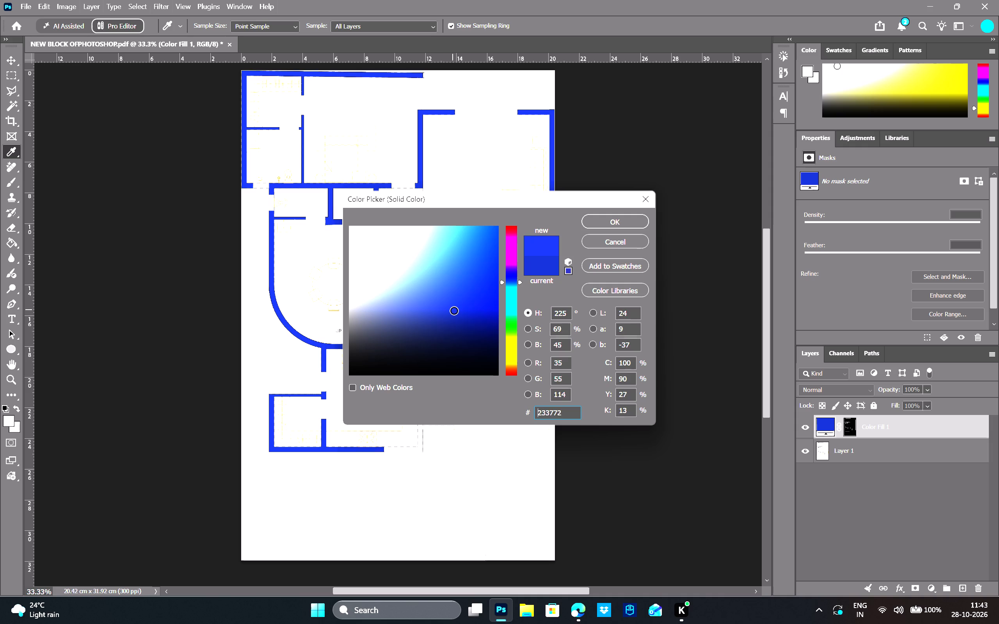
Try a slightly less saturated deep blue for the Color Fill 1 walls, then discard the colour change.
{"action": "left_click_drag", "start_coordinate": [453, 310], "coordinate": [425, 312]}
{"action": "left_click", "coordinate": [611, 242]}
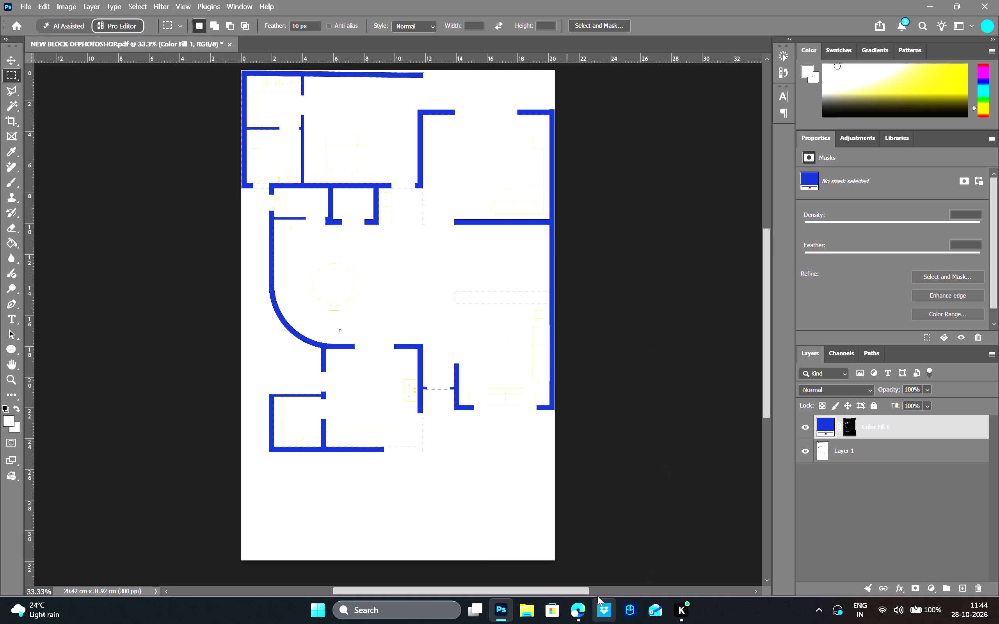
Search Windows for "wh" to find the WhatsApp app.
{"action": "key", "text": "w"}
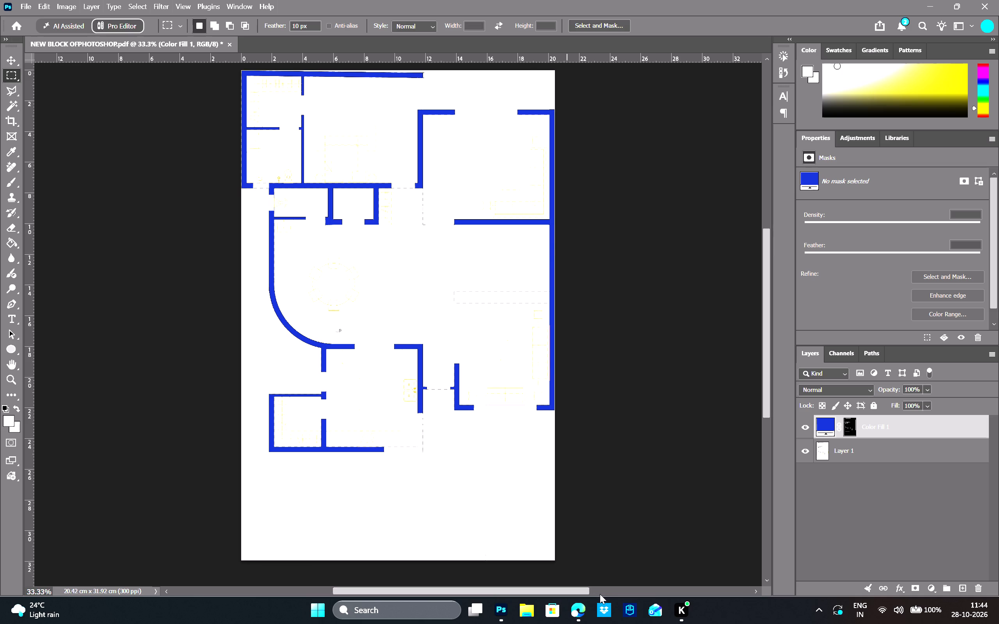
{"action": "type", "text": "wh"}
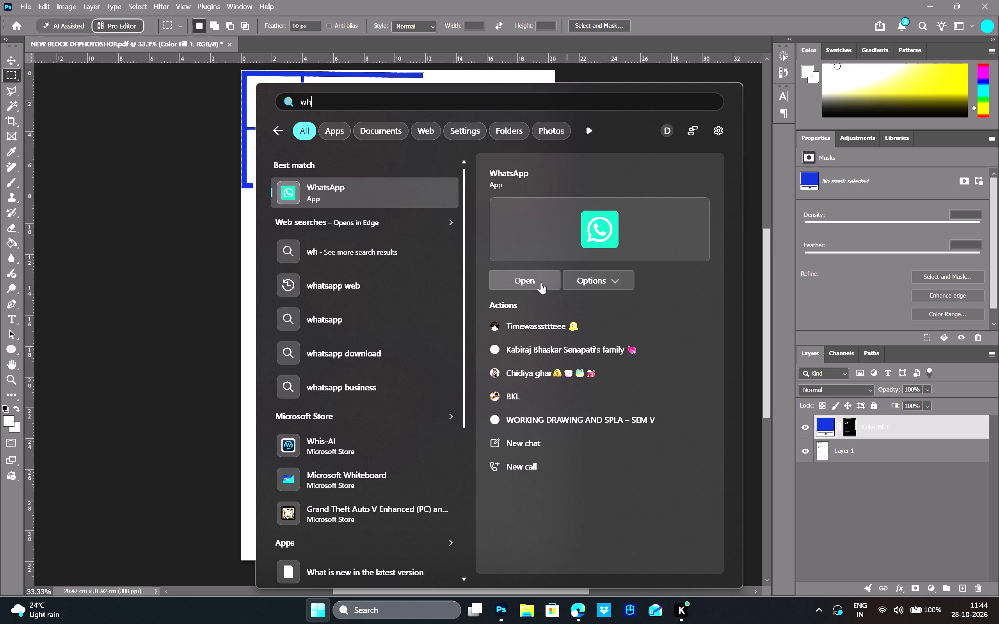
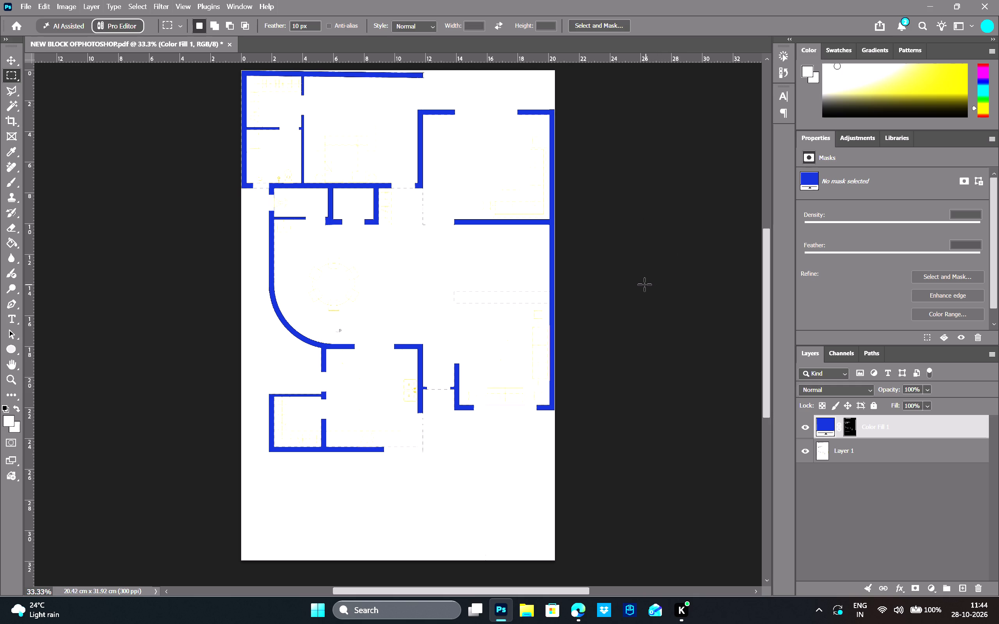
Select the stair area beside the curved wall on Layer 1 with the Magic Wand tool, adding the adjoining open floor to the selection.
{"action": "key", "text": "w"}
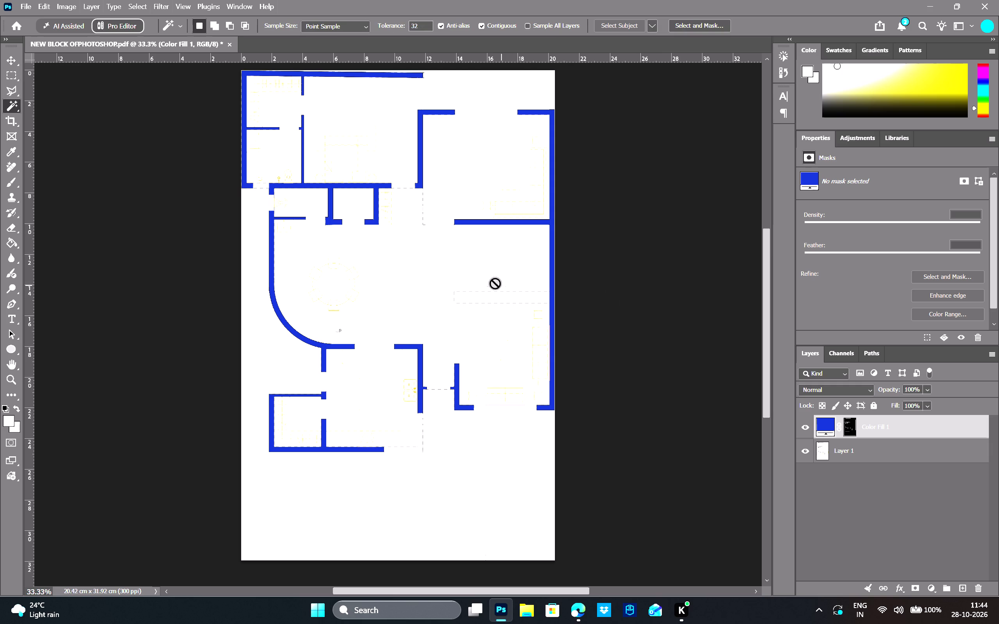
{"action": "left_click", "coordinate": [854, 450]}
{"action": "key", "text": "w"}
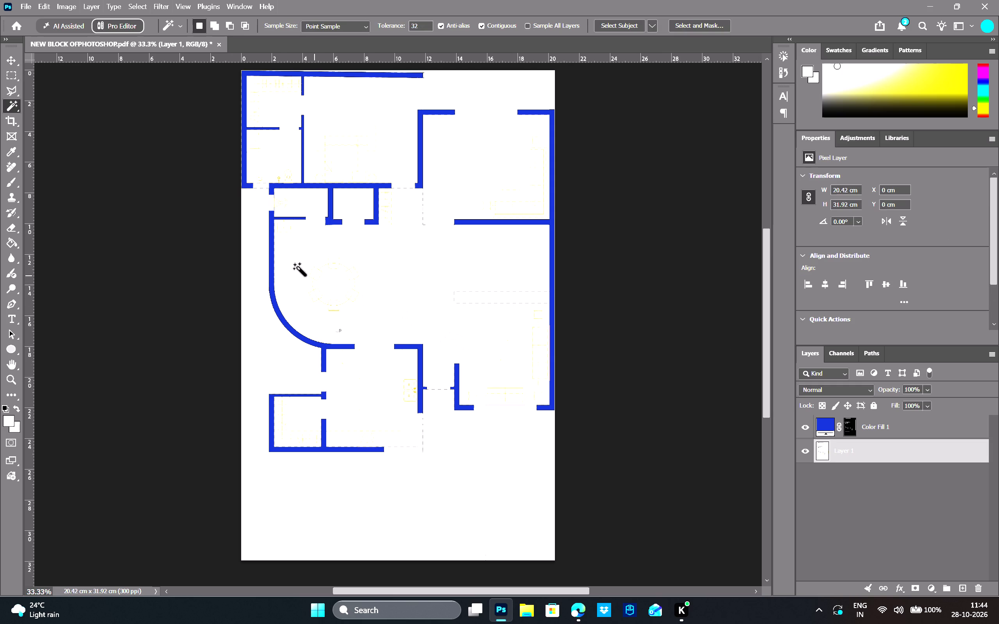
{"action": "left_click", "coordinate": [284, 231]}
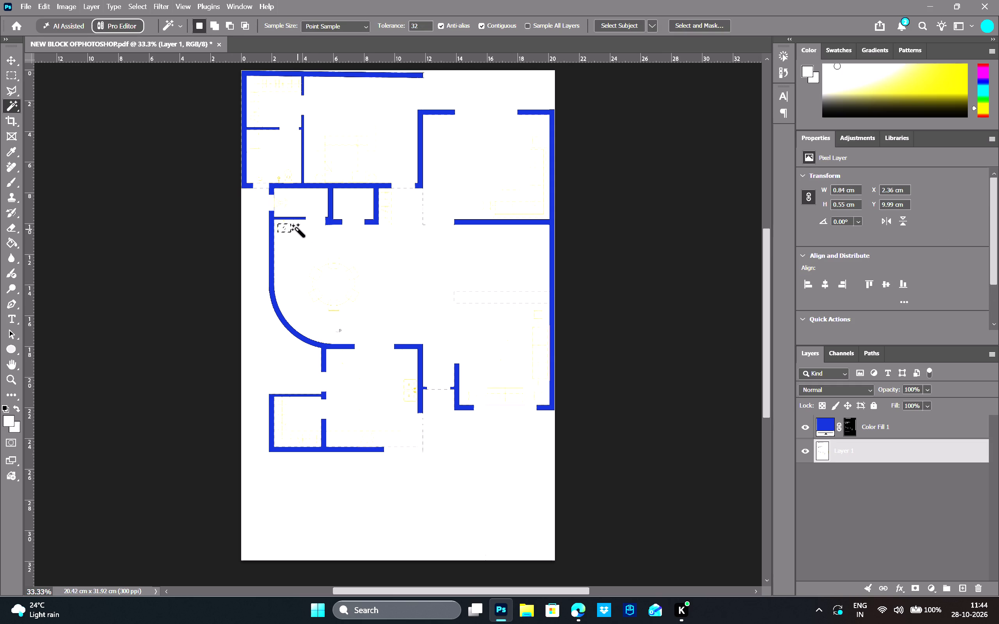
{"action": "left_click", "coordinate": [293, 227]}
{"action": "left_click", "coordinate": [286, 222]}
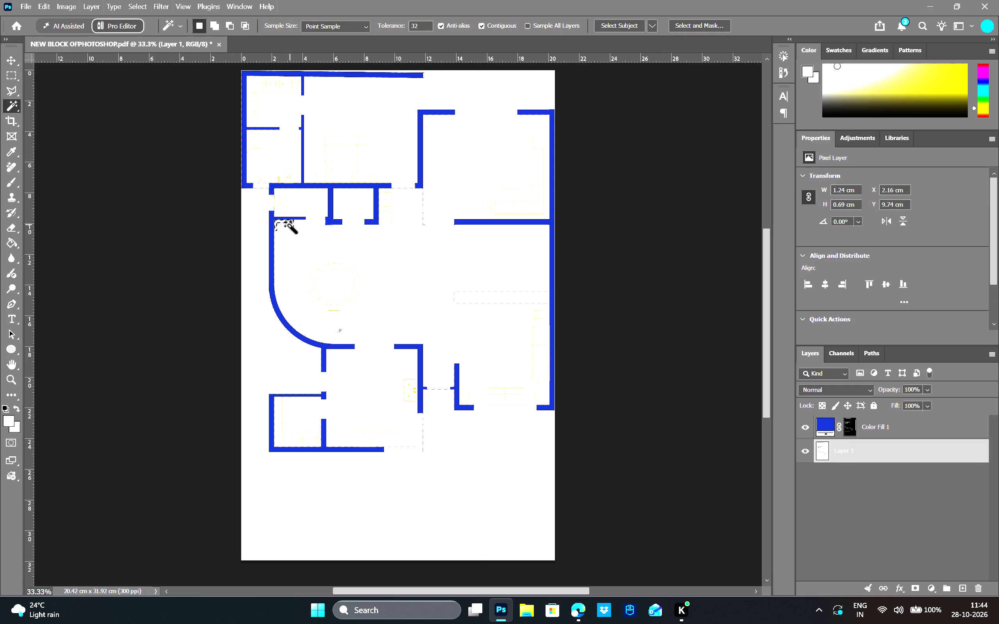
{"action": "left_click", "coordinate": [290, 225]}
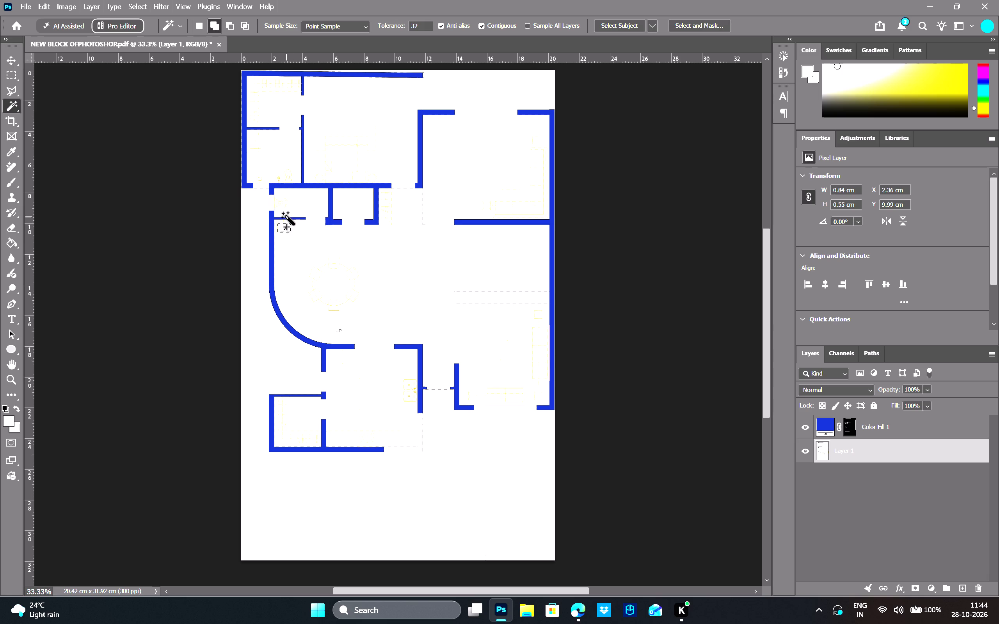
{"action": "left_click", "coordinate": [294, 222], "text": "shift"}
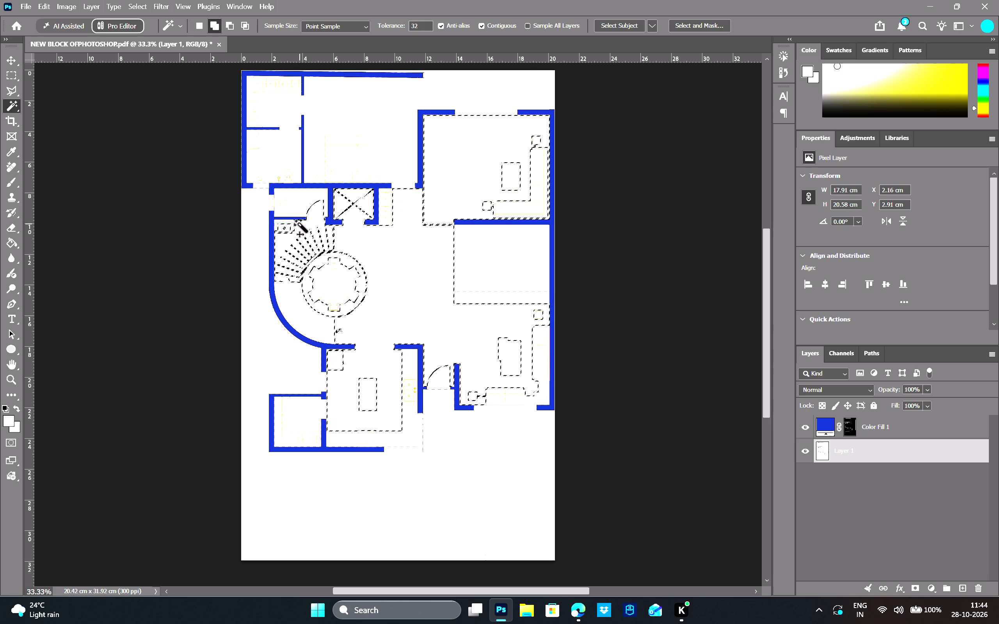
Clear the active Magic Wand selection around the floor plan's rooms, stairs and furniture.
{"action": "left_click", "coordinate": [599, 188]}
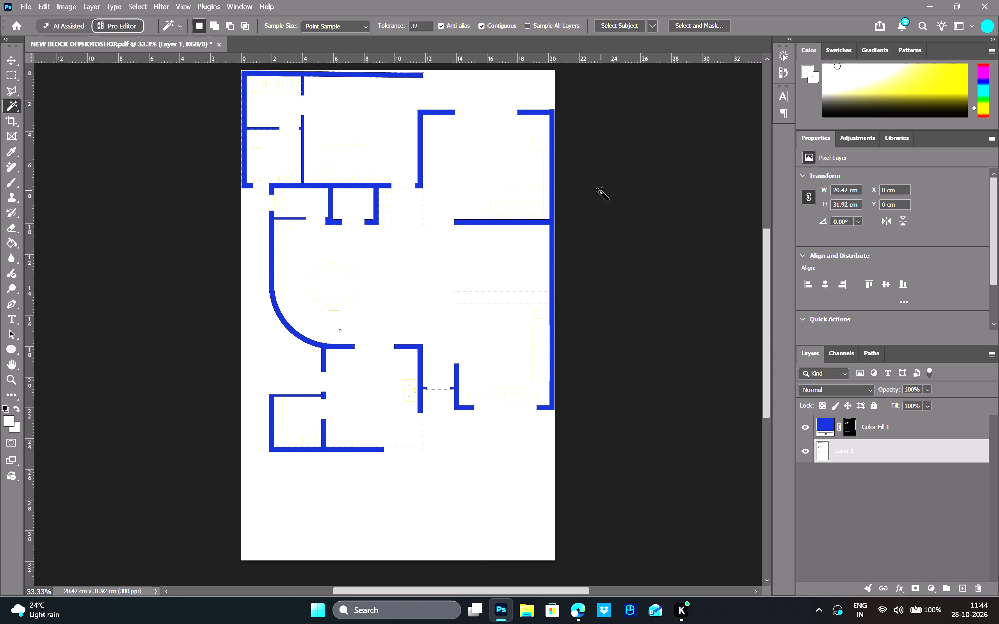